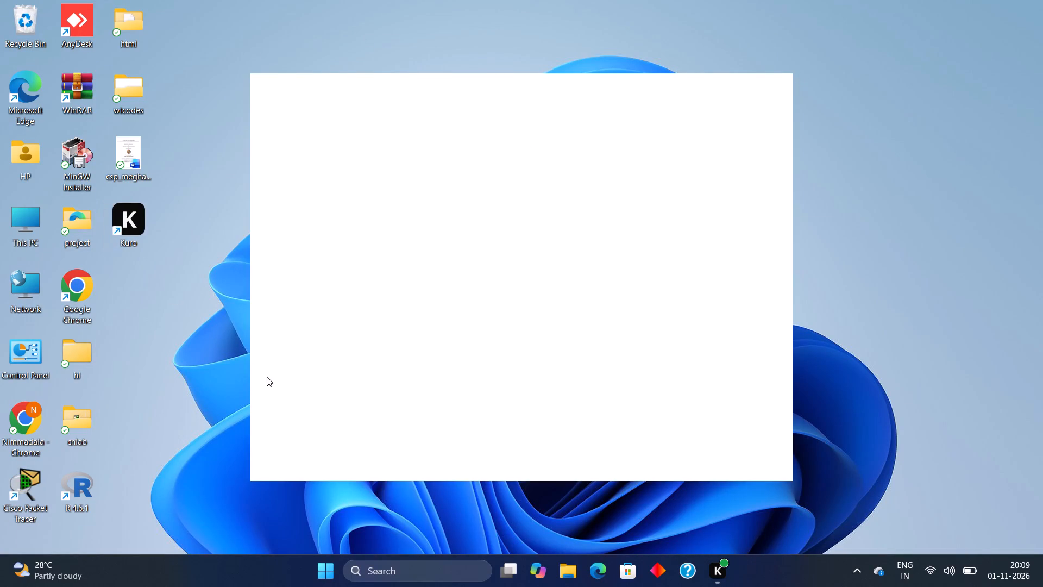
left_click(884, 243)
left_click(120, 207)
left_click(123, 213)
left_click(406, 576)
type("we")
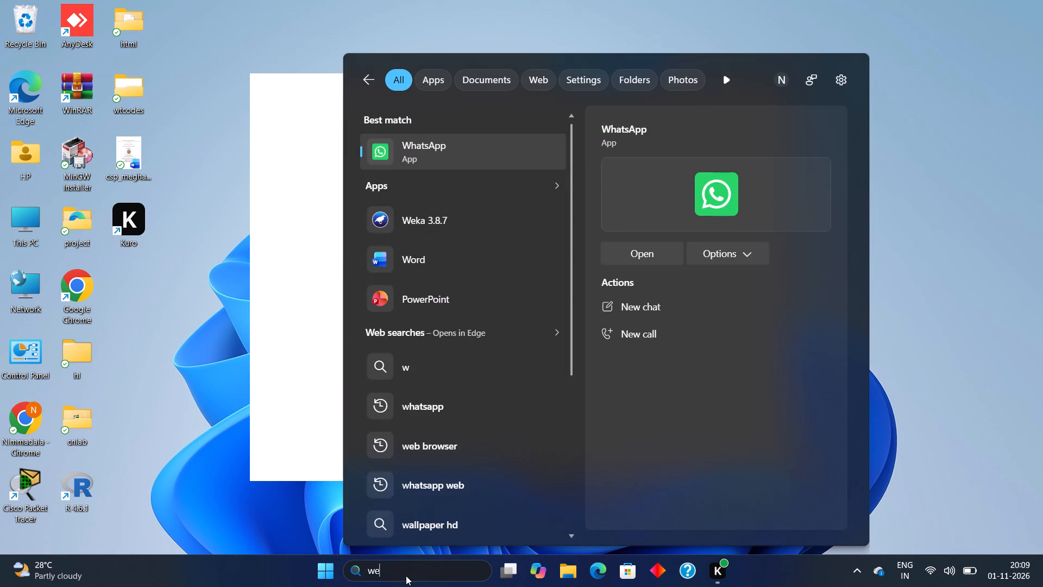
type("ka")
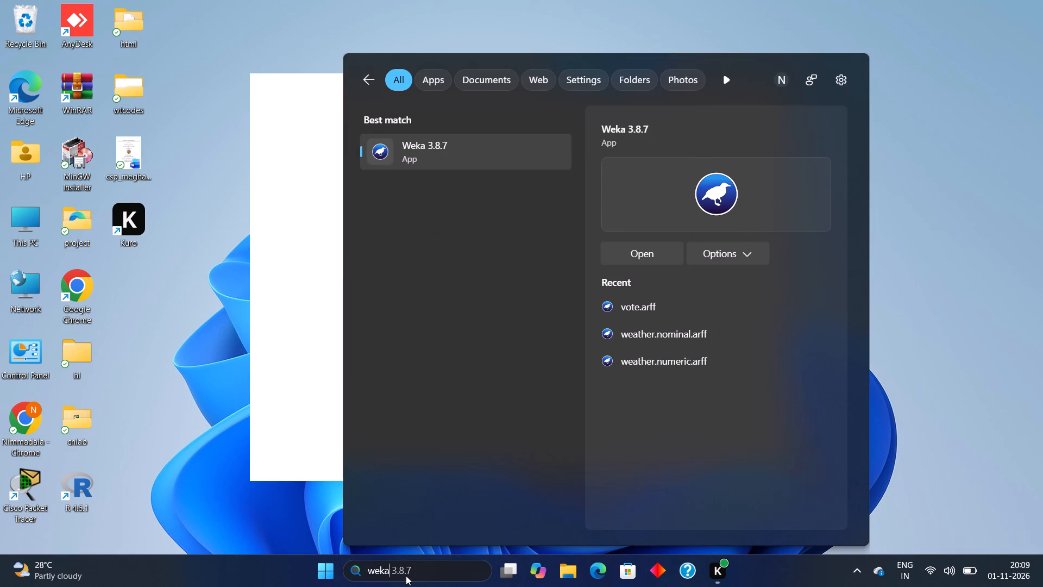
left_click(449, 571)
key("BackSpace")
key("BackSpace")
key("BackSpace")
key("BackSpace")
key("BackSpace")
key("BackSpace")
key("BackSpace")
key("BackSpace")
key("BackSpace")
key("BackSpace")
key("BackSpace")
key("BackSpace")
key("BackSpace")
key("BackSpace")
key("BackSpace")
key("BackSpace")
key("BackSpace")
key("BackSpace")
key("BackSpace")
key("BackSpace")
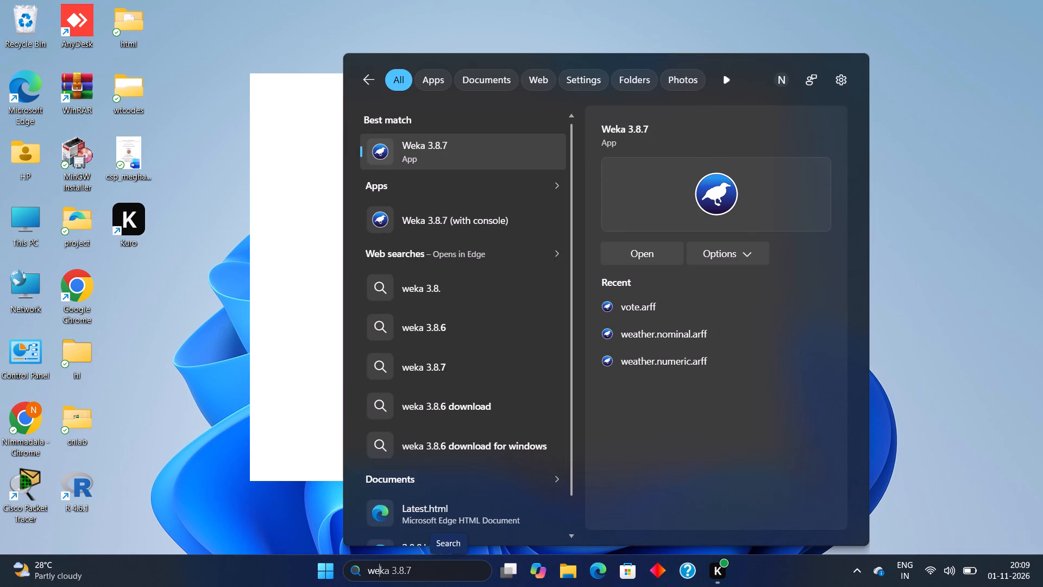
Search Windows for notepad, launch it and maximize its window.
type("notepad")
key("Return")
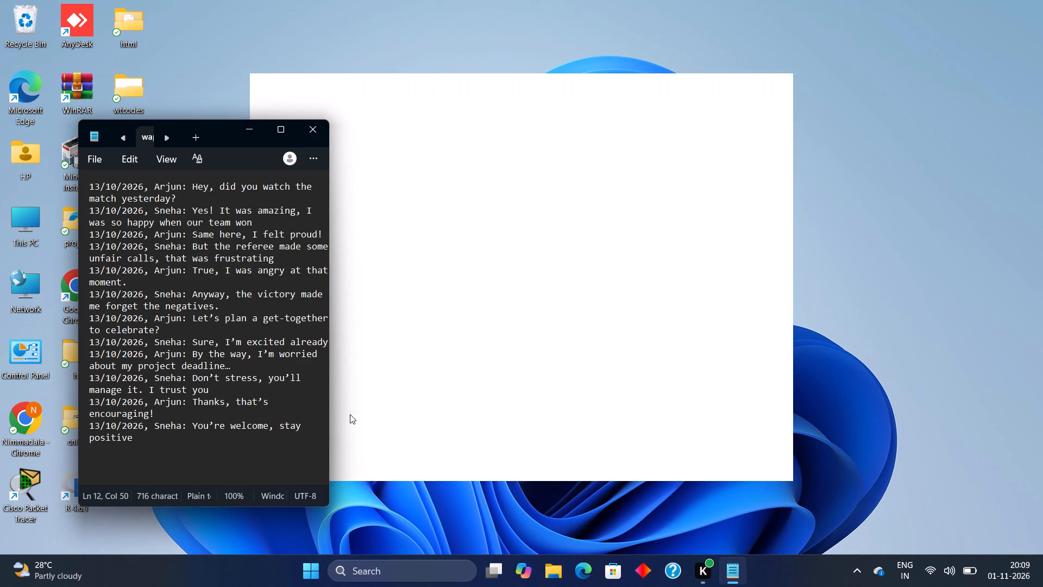
left_click(279, 129)
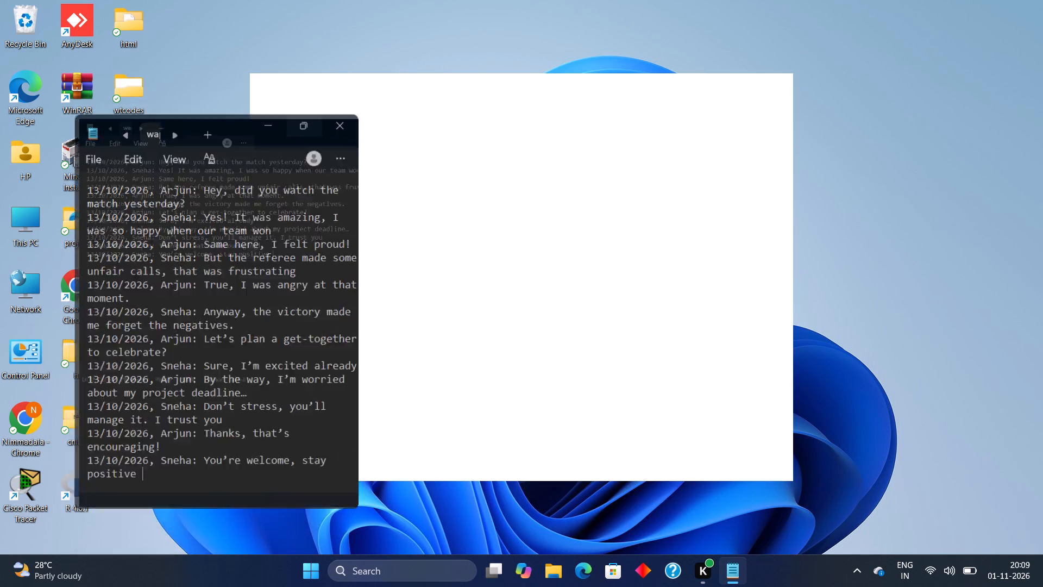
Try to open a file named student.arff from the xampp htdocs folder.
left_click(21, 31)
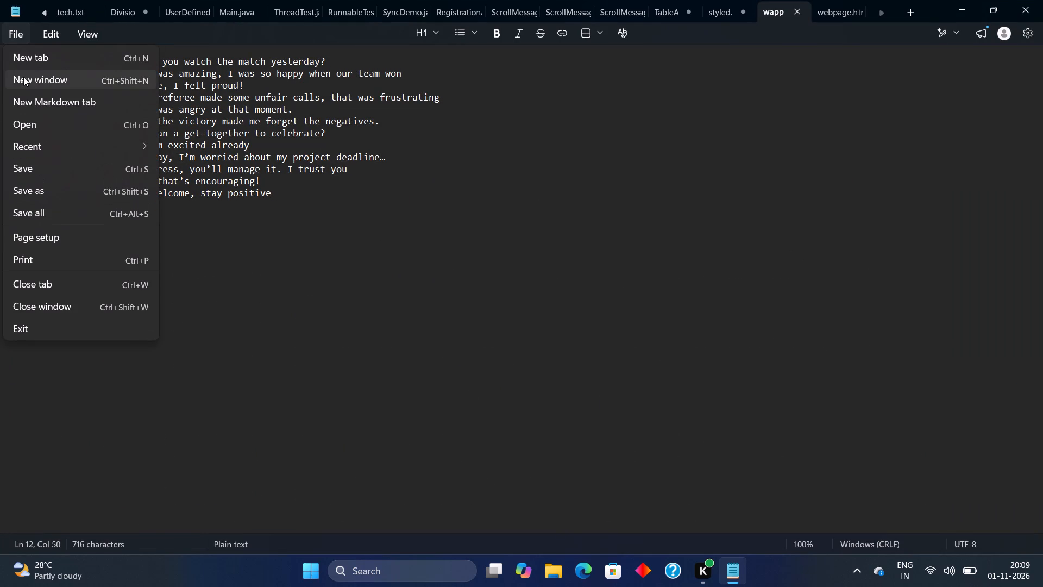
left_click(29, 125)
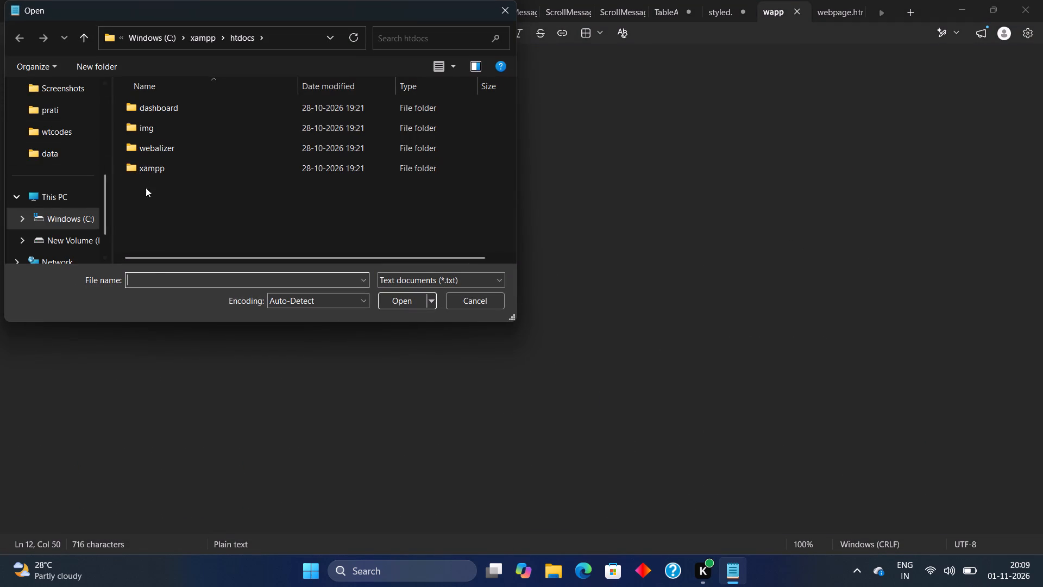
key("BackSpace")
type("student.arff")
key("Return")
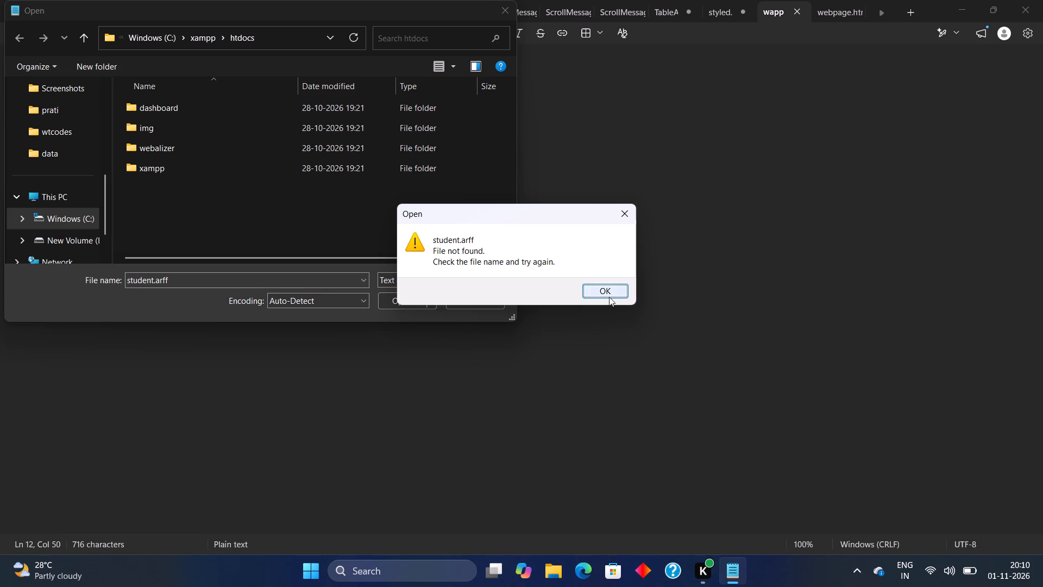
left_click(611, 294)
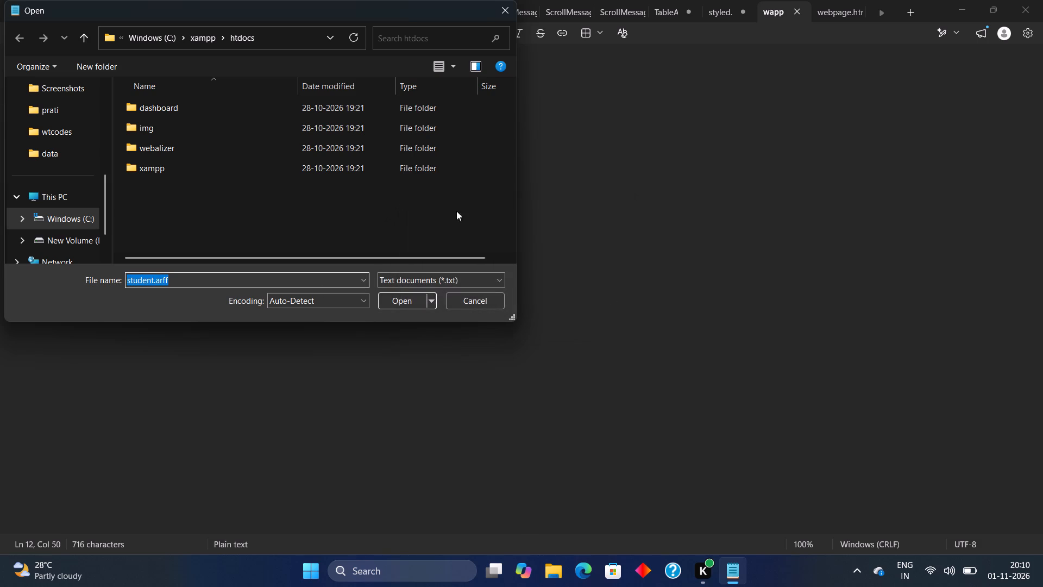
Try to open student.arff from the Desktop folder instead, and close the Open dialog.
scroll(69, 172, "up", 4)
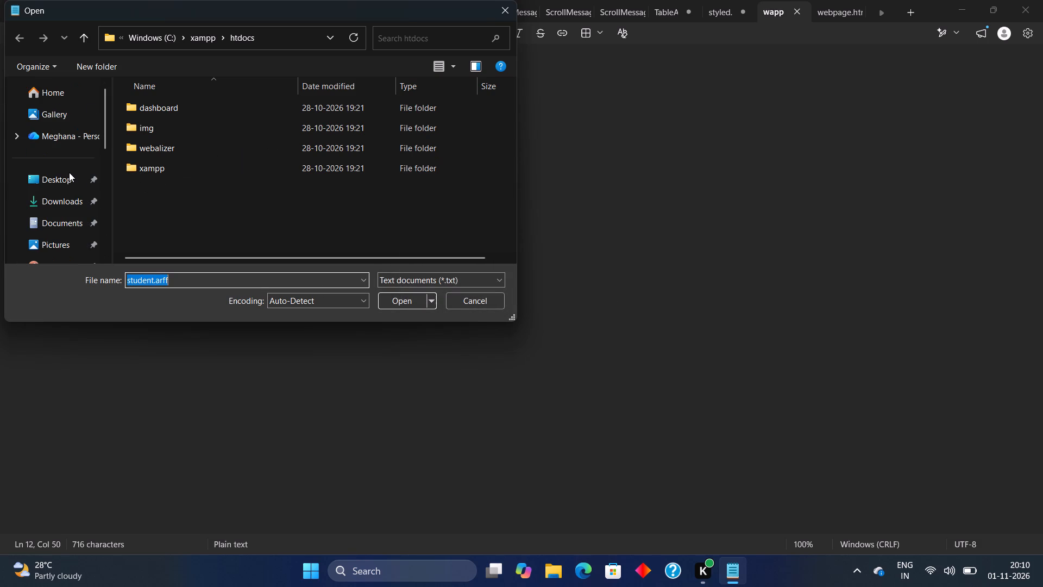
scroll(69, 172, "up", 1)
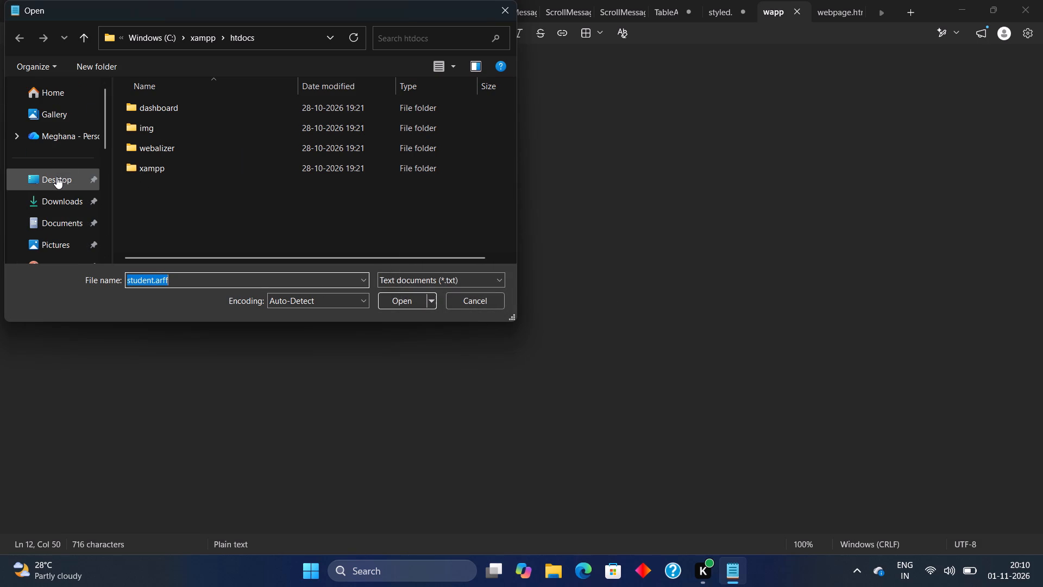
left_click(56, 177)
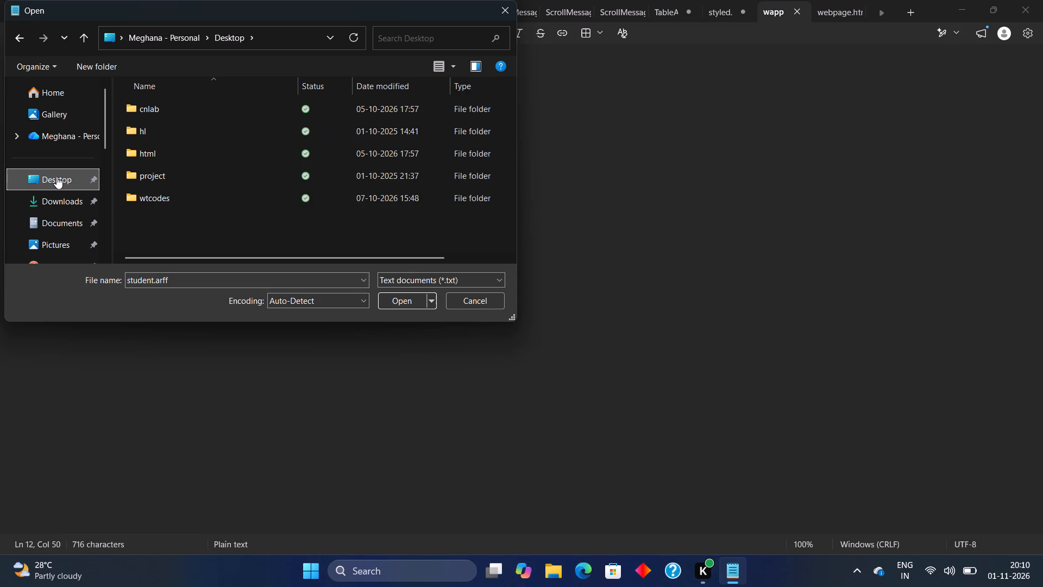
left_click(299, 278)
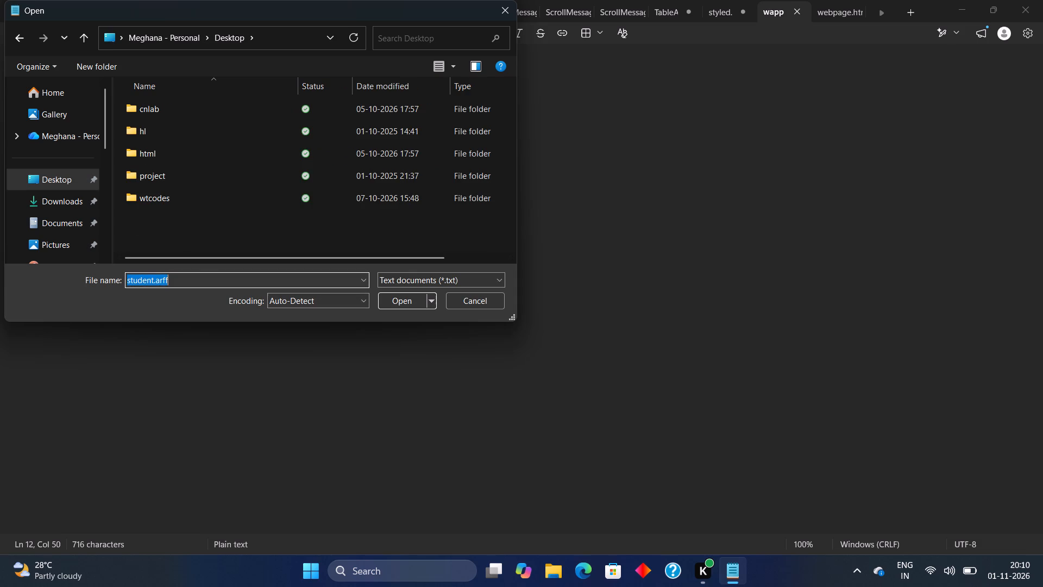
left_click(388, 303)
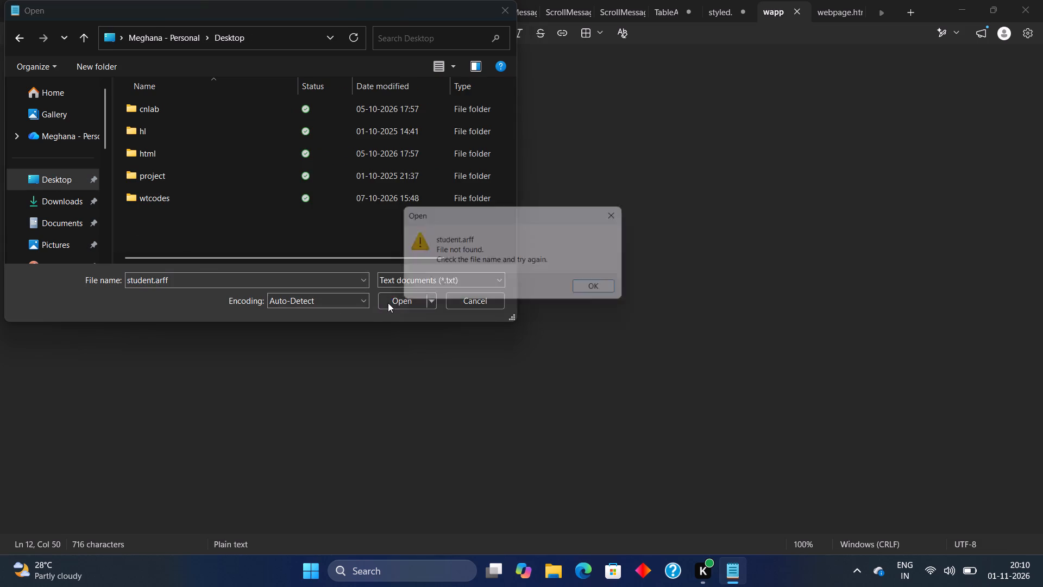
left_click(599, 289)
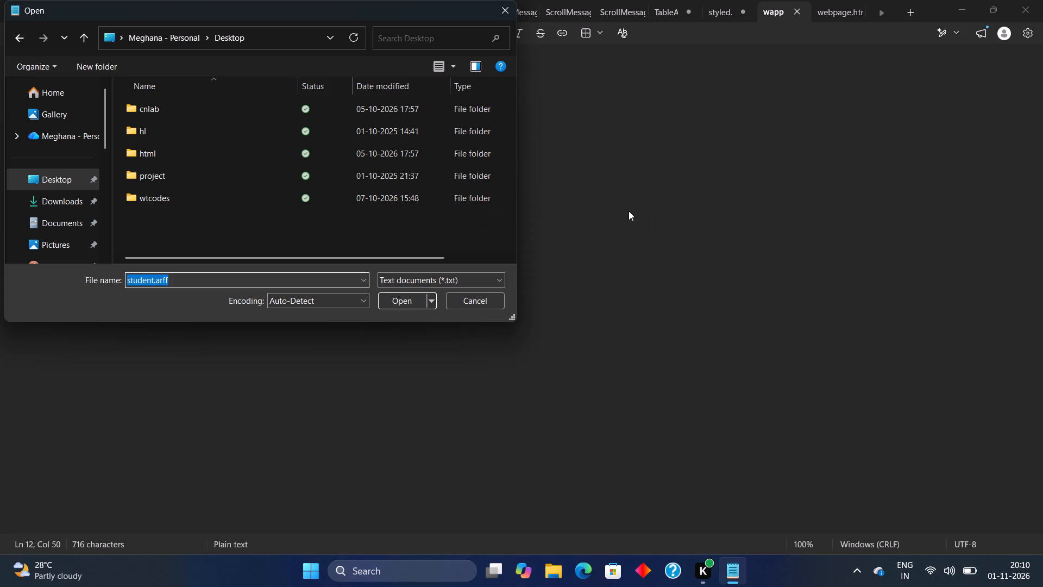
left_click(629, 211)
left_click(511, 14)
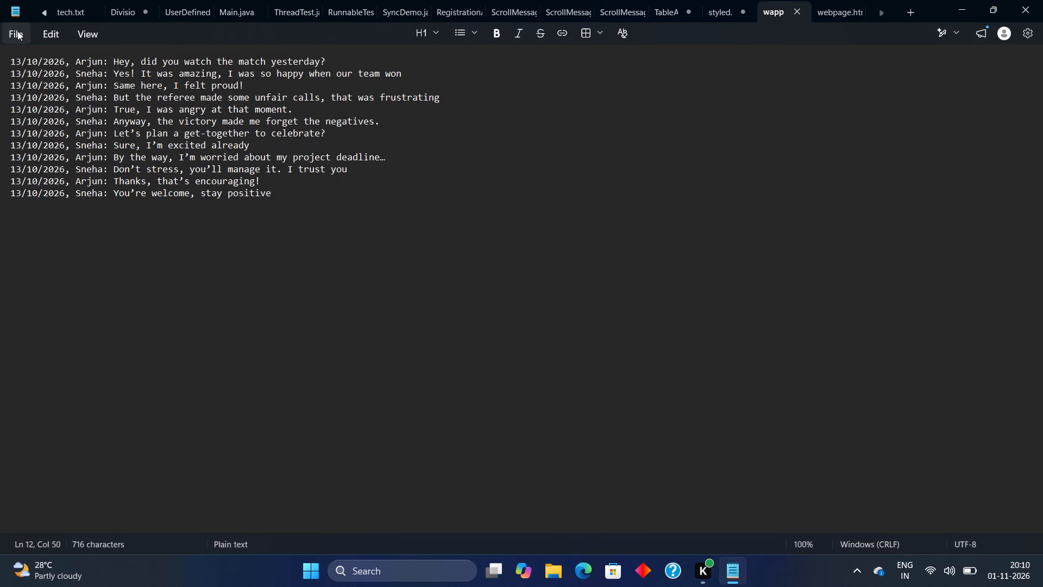
left_click(16, 31)
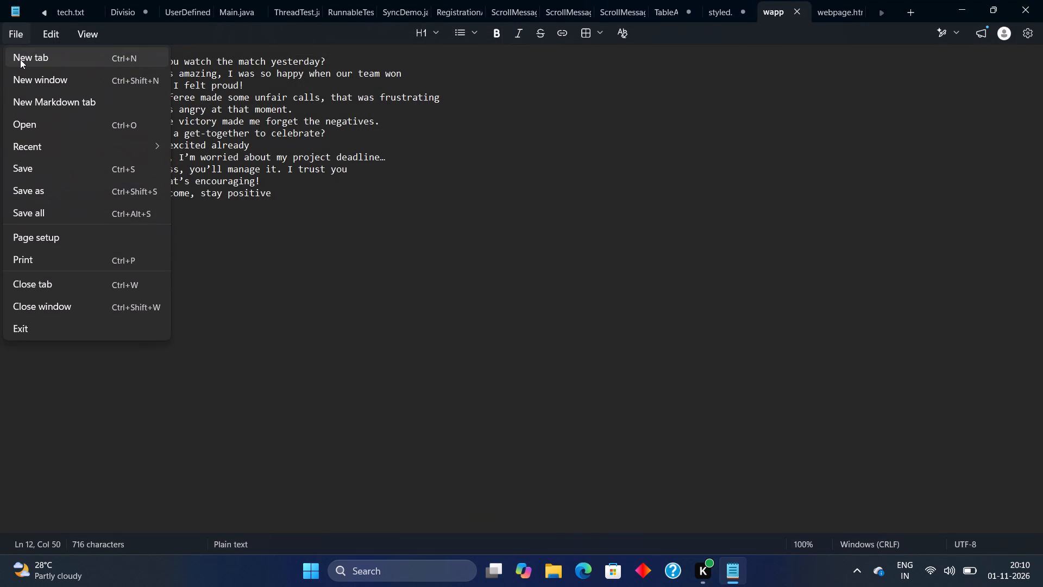
left_click(19, 59)
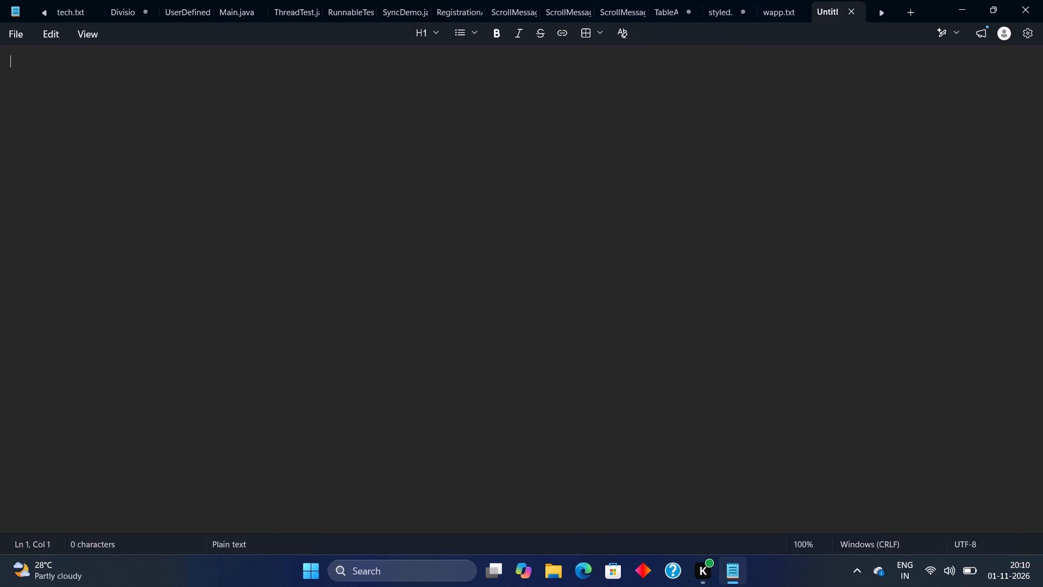
key("shift+at")
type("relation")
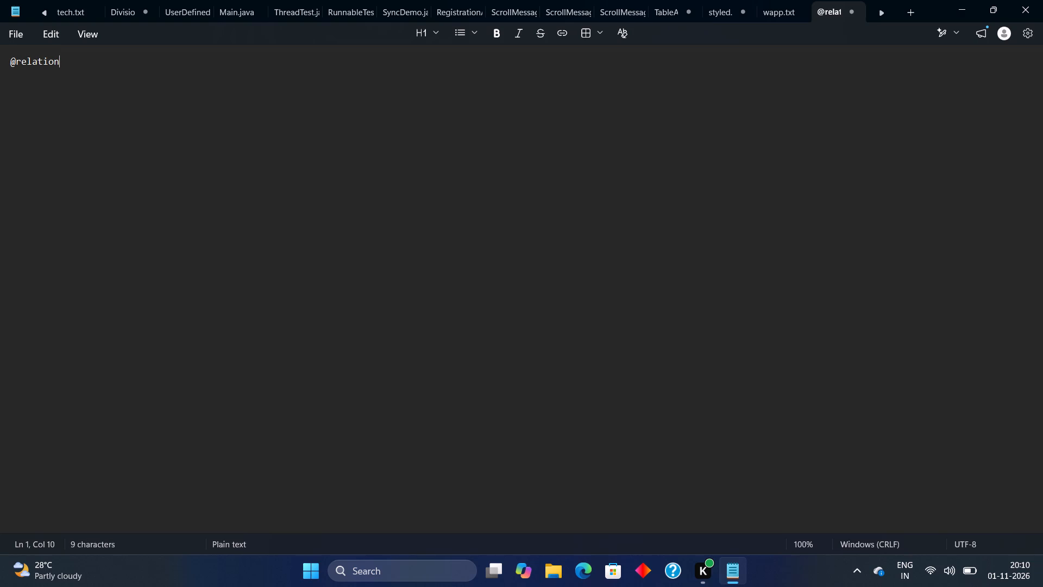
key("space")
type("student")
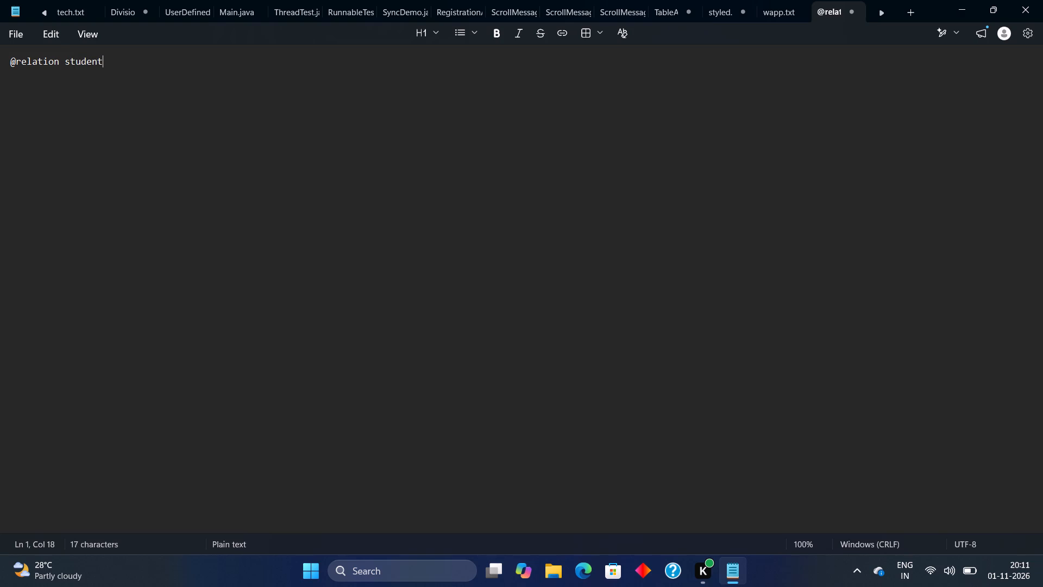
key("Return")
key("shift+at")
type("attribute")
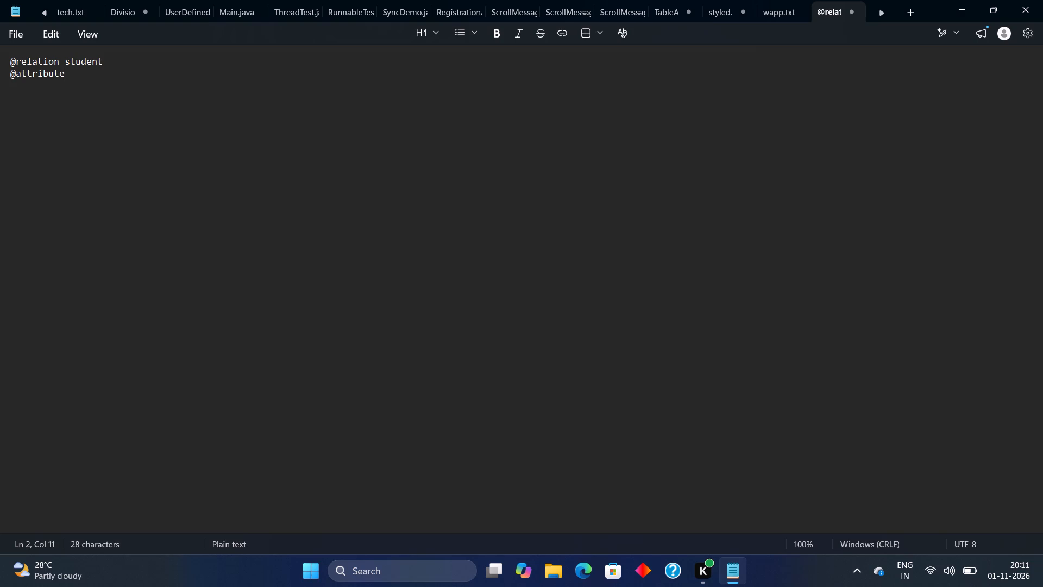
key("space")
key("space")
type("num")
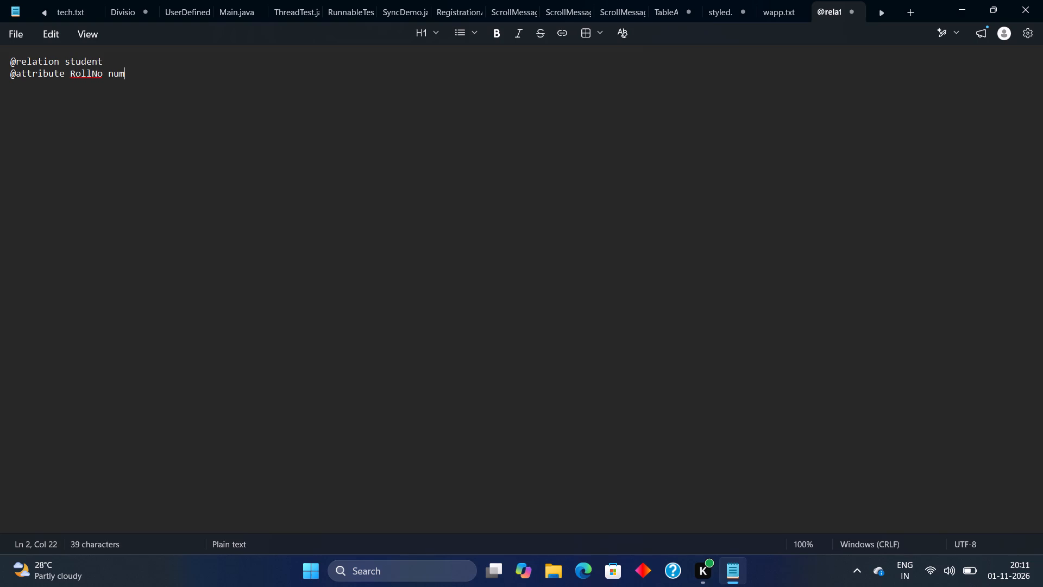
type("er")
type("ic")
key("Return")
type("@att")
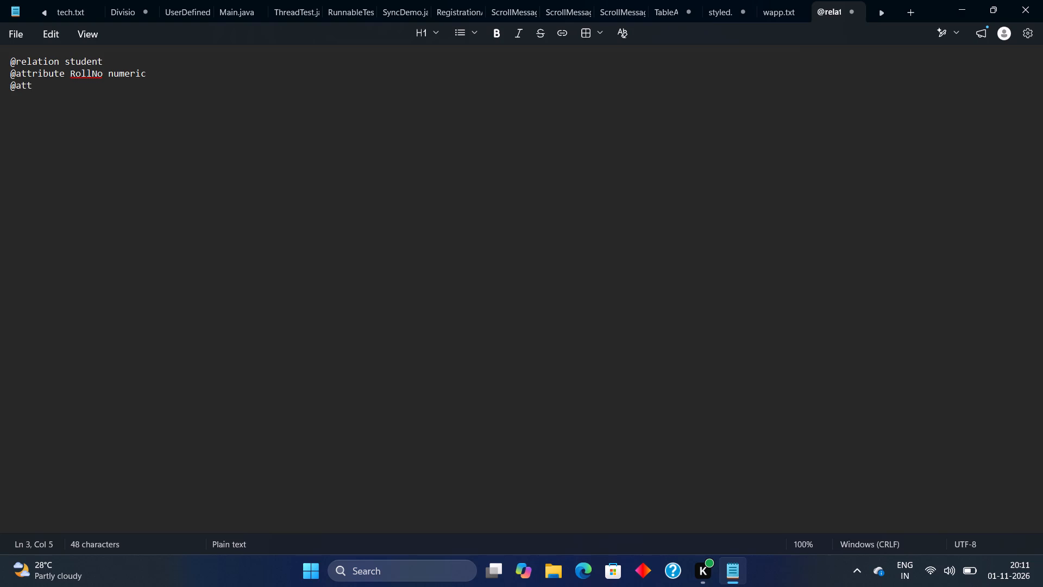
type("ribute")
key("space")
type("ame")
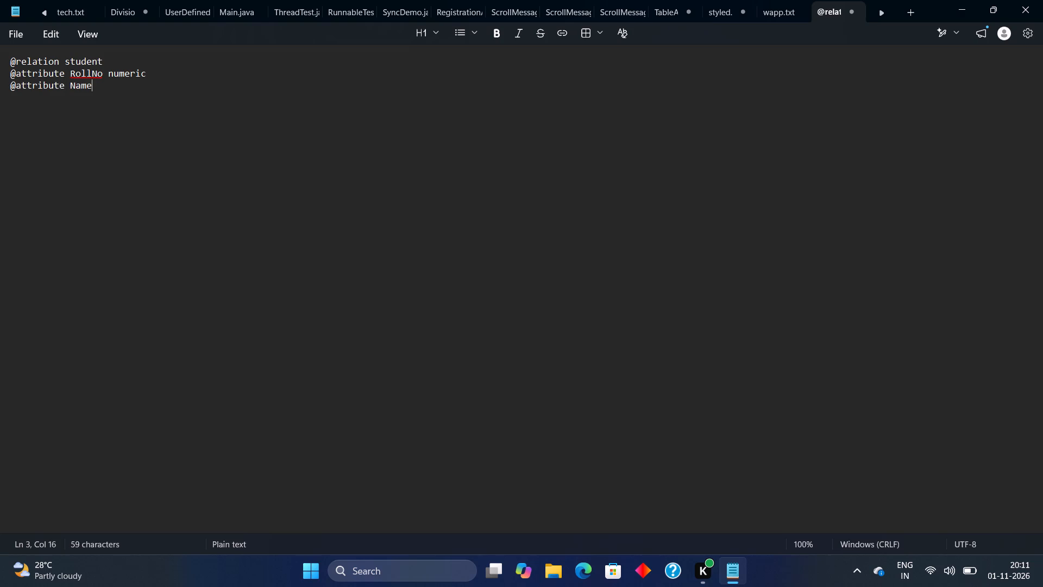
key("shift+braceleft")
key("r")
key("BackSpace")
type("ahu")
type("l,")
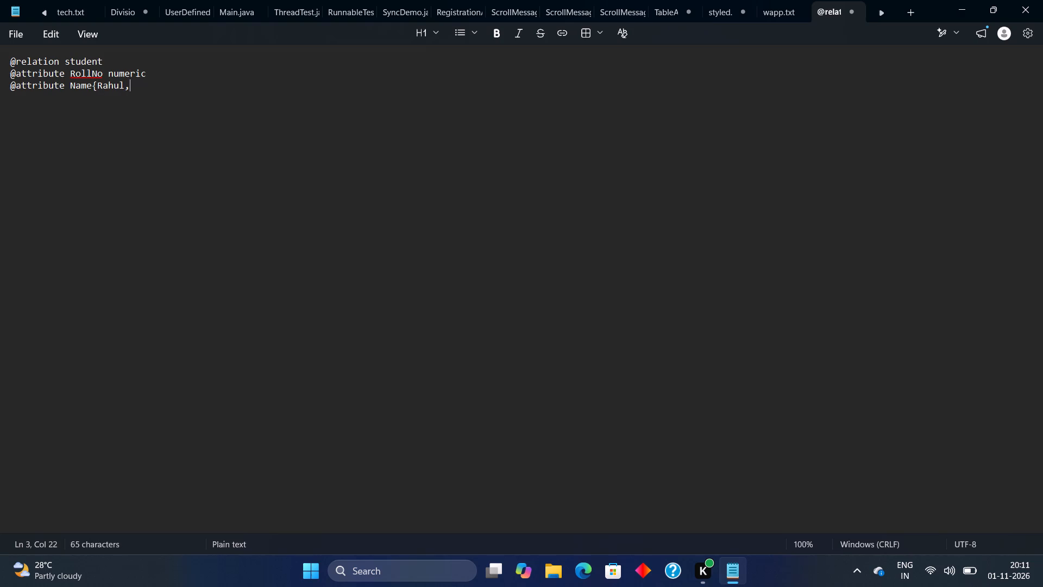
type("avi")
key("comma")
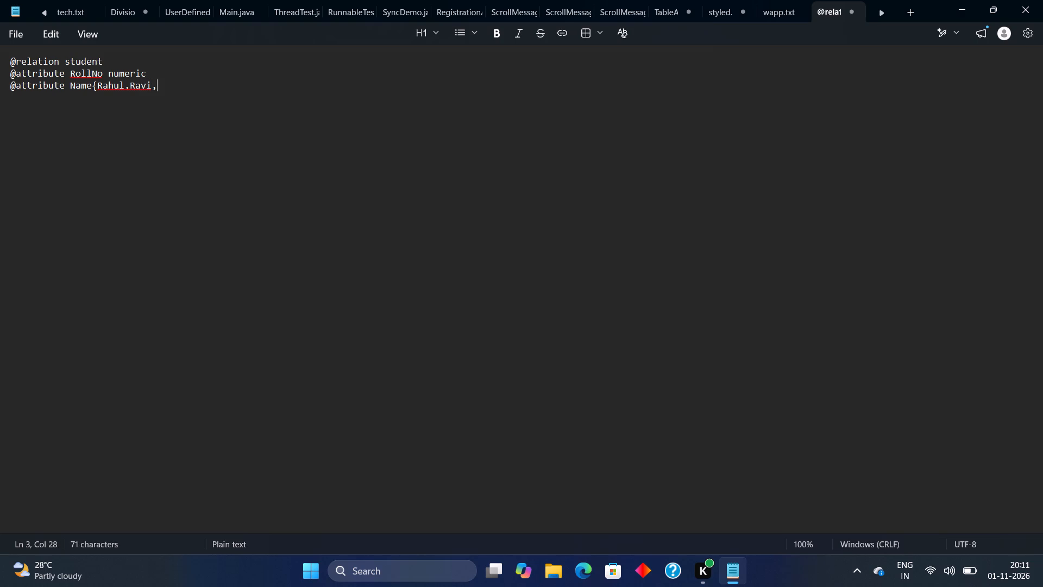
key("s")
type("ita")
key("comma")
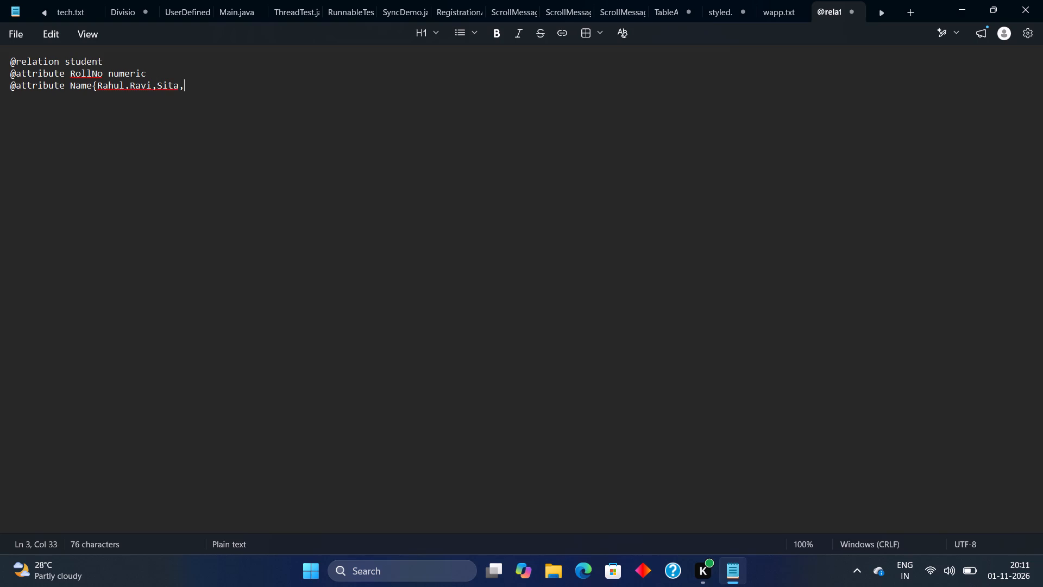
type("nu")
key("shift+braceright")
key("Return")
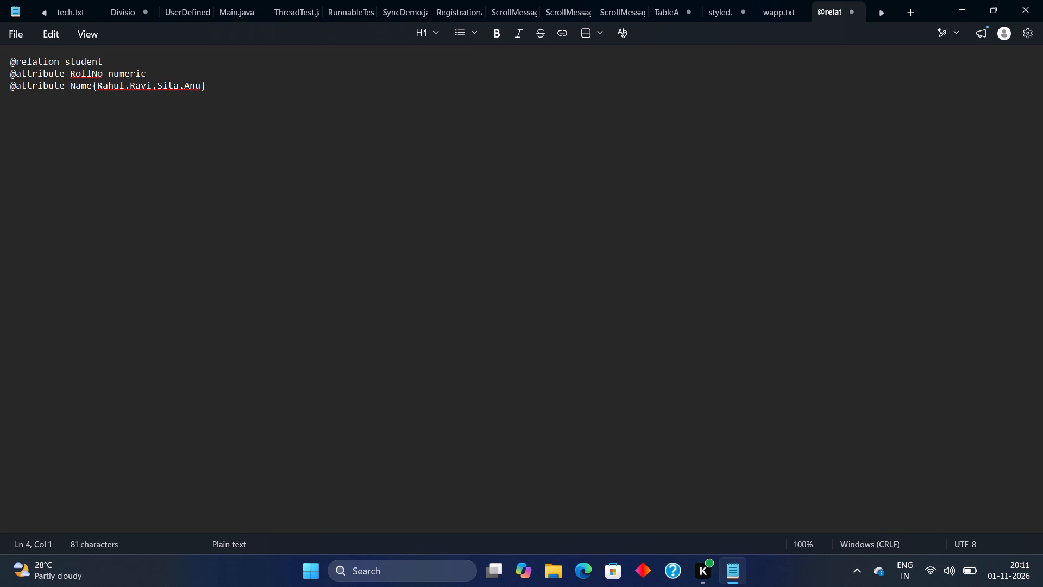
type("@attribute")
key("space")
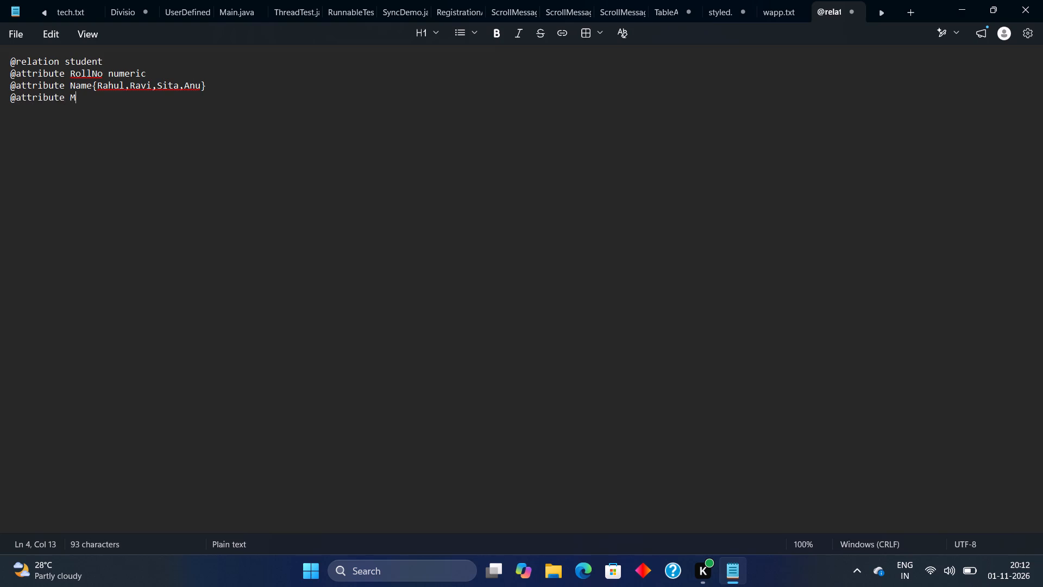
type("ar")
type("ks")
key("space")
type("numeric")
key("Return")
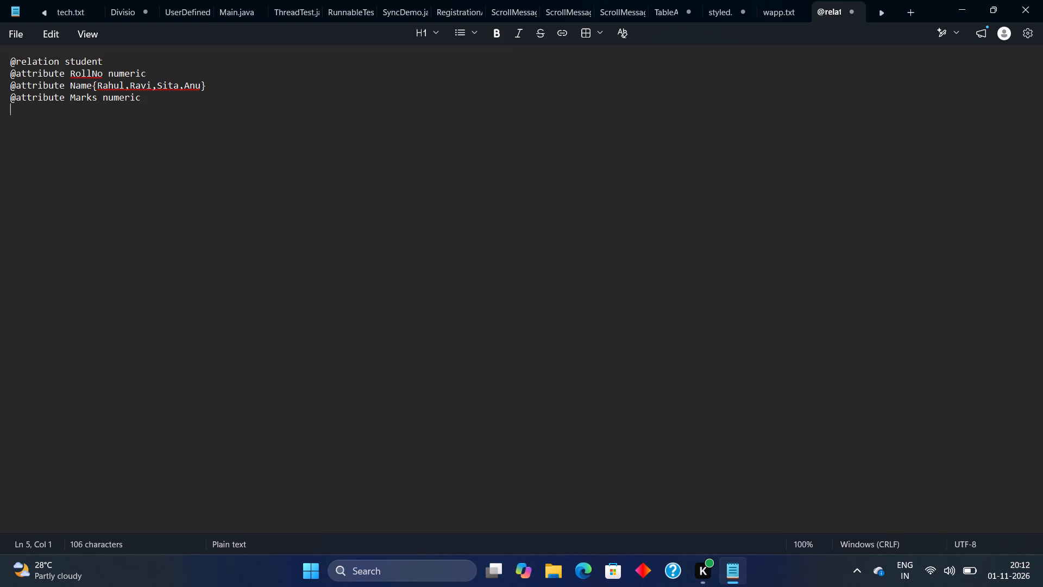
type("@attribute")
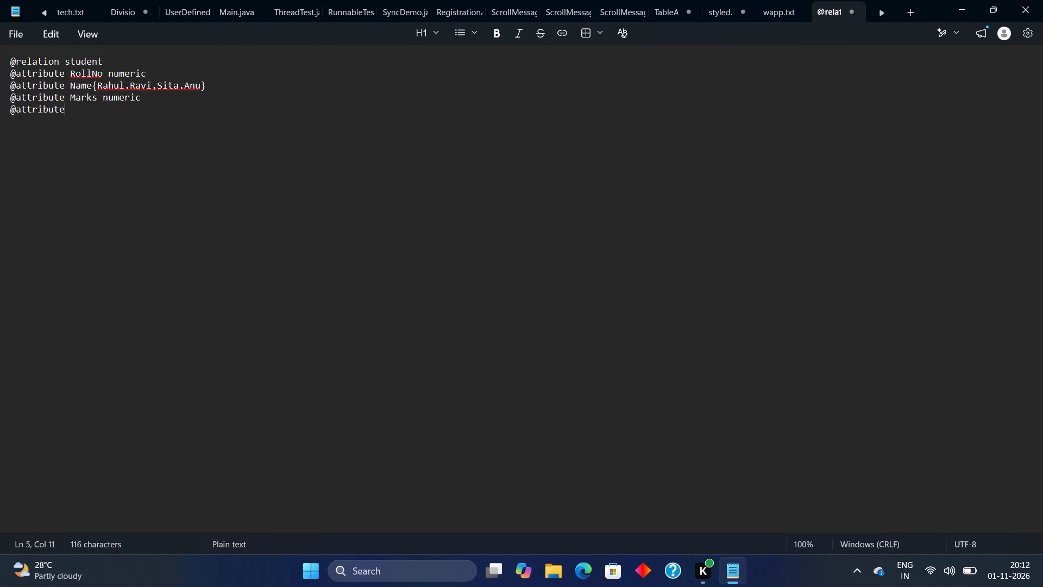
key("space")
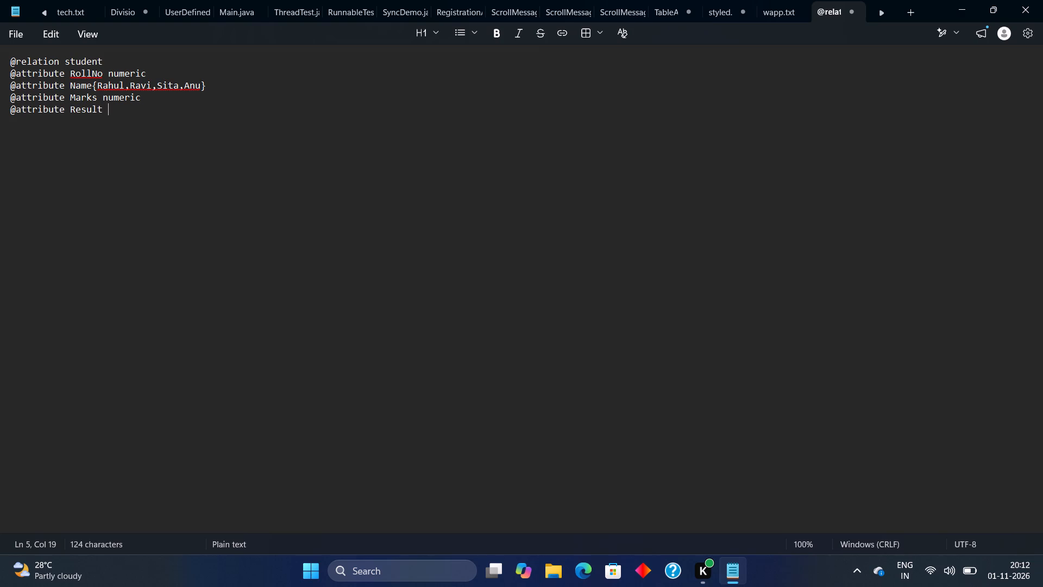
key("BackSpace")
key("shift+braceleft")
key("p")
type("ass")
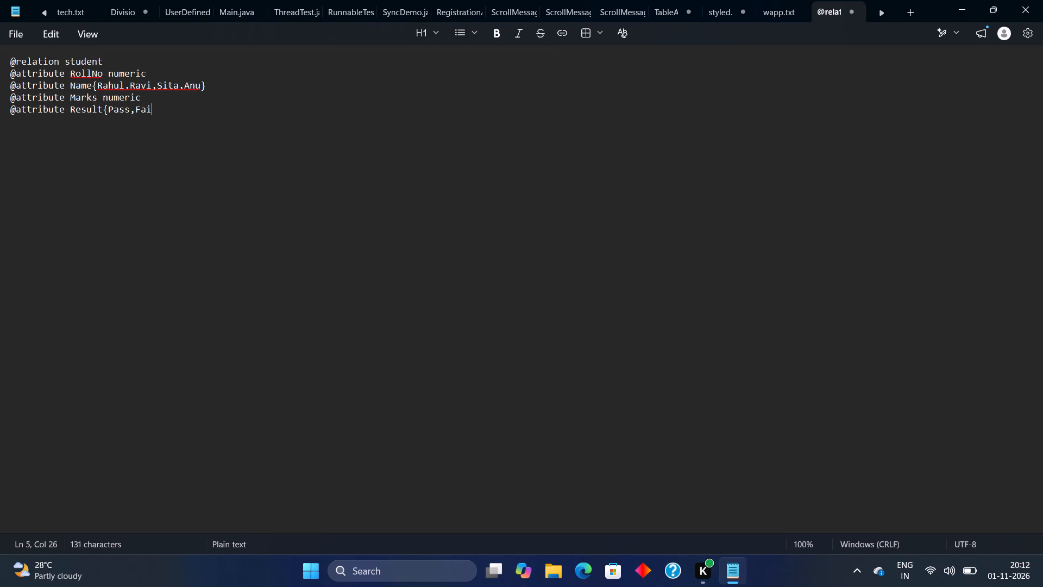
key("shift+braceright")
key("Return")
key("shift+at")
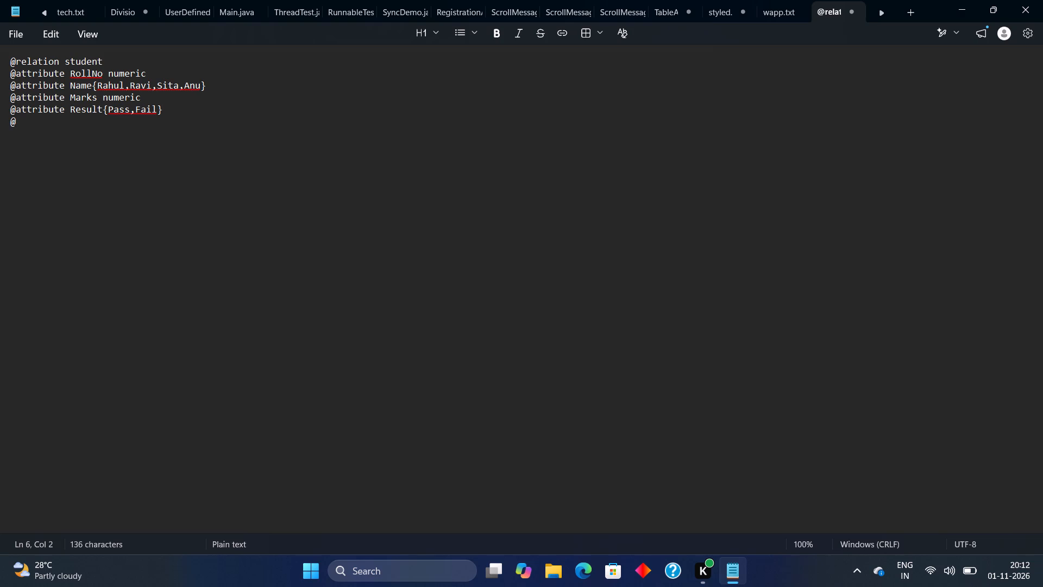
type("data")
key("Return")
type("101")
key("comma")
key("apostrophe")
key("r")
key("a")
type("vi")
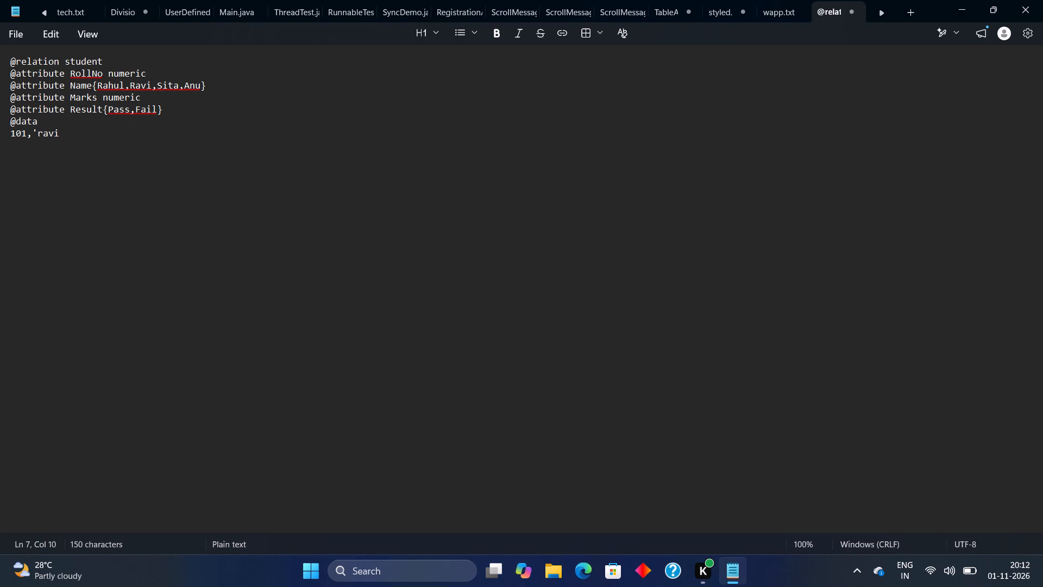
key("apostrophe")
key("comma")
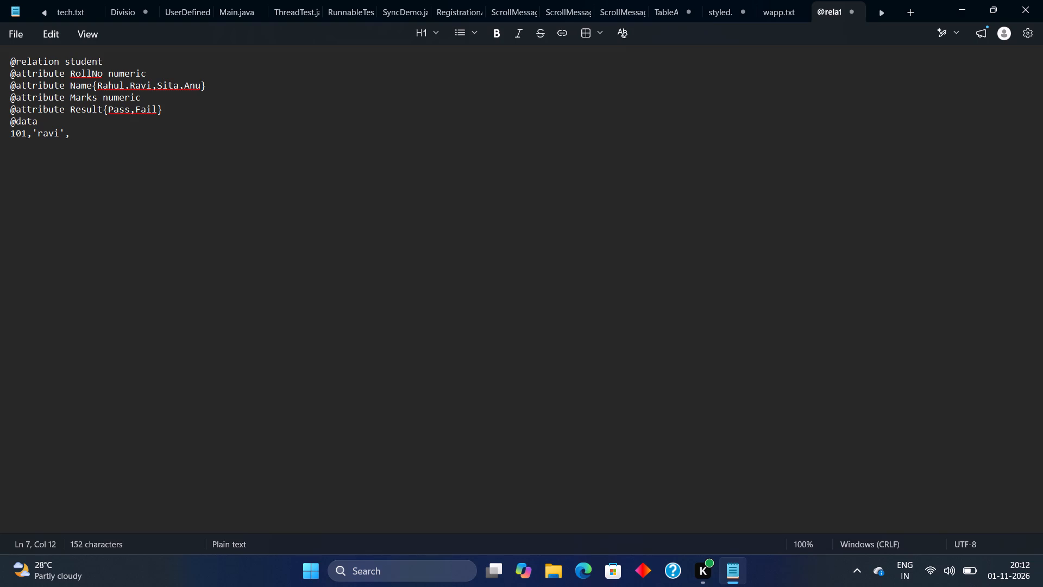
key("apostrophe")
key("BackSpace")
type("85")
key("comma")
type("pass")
Start a second data row with roll number 102, a comma and an opening single quote.
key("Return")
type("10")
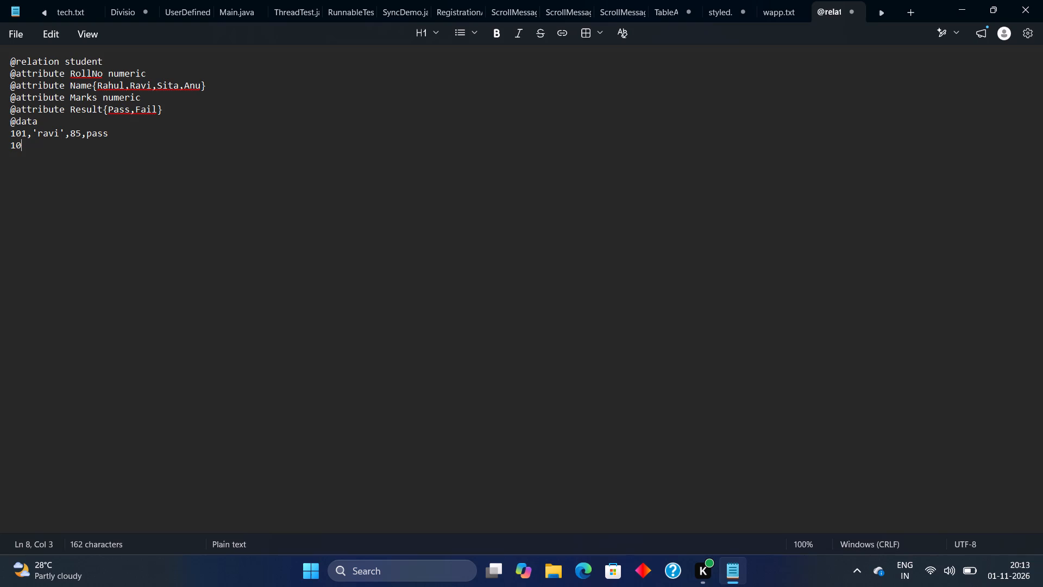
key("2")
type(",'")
Change the name in the 101 data row to "rahul".
left_click(58, 134)
key("BackSpace")
key("BackSpace")
type("hul")
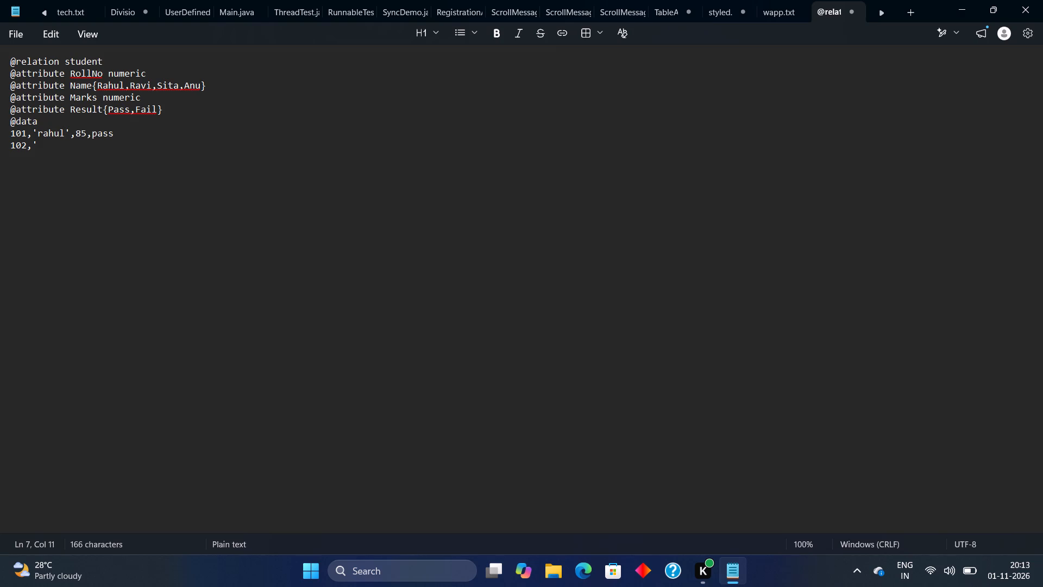
Complete the 102 data row with the name 'ravi', marks 90 and result fail, separated by commas.
left_click(38, 143)
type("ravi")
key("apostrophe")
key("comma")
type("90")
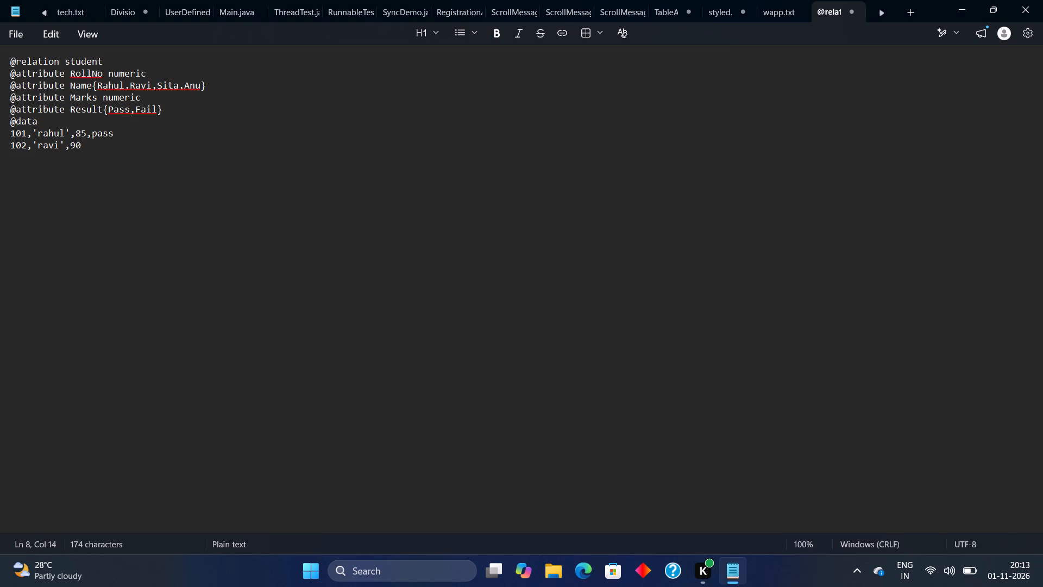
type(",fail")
Add the third data row "103,'sita',65,pass" below the 102 row.
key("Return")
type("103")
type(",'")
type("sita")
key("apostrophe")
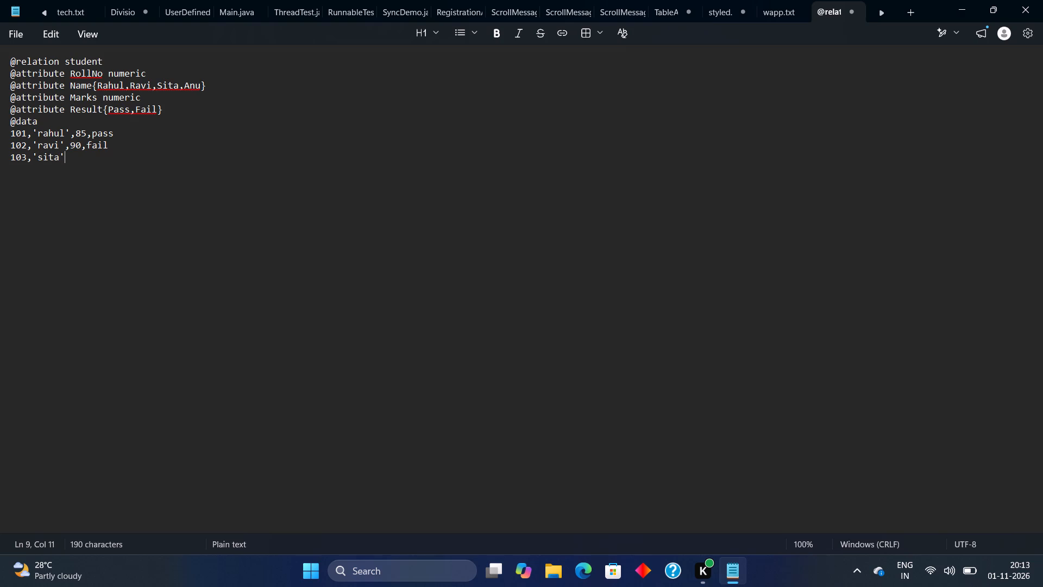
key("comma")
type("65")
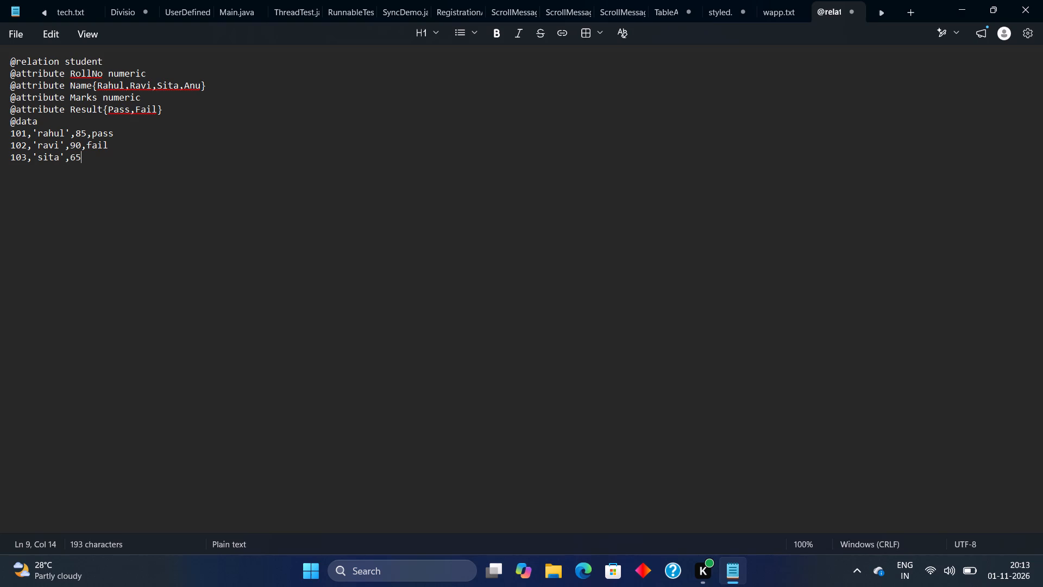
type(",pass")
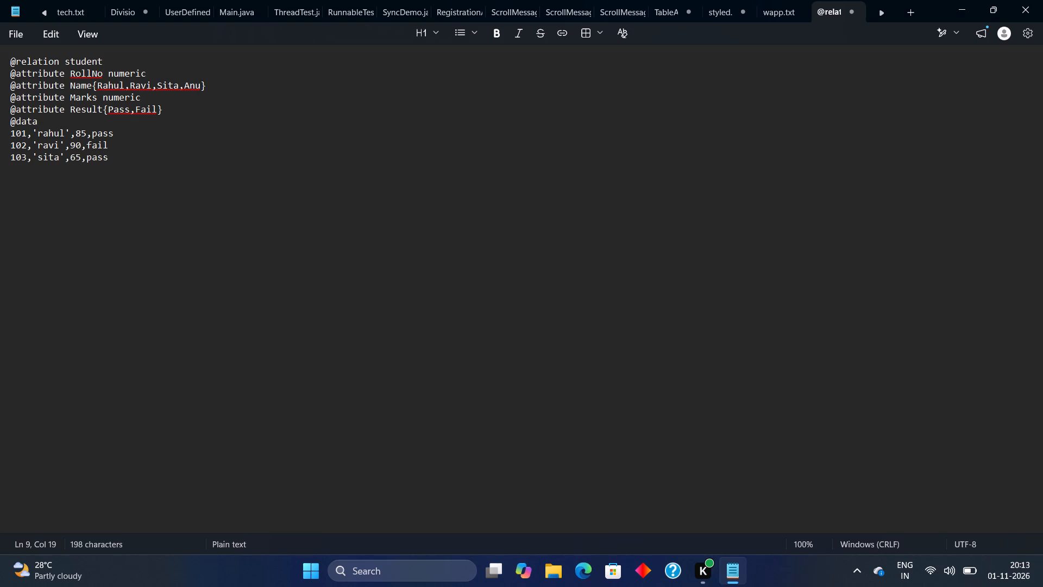
Capitalise the first letter of the names in the three data rows, giving 'Rahul', 'Ravi' and 'Sita'.
left_click(45, 133)
key("BackSpace")
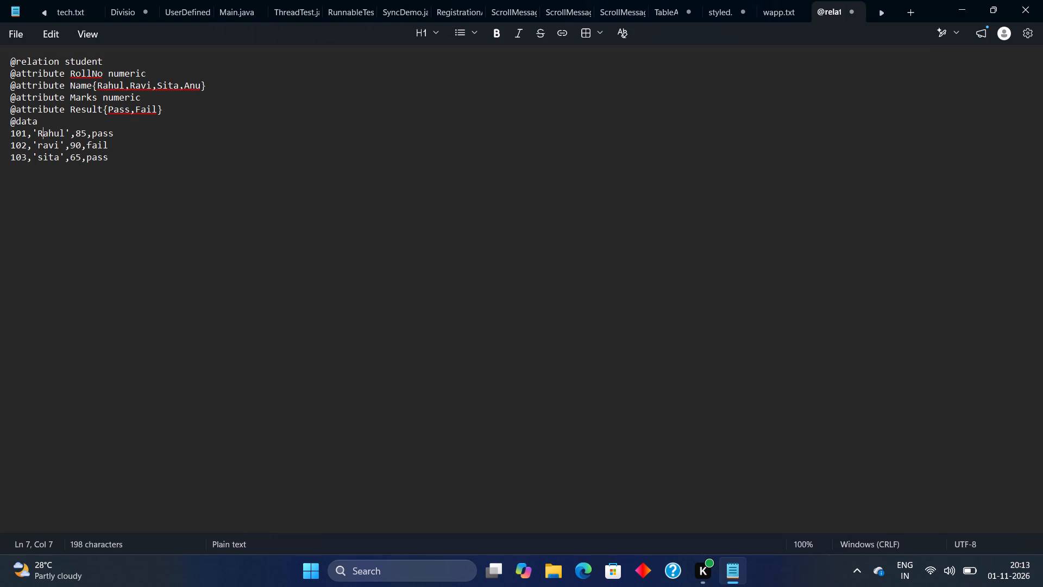
left_click(43, 147)
key("BackSpace")
key("r")
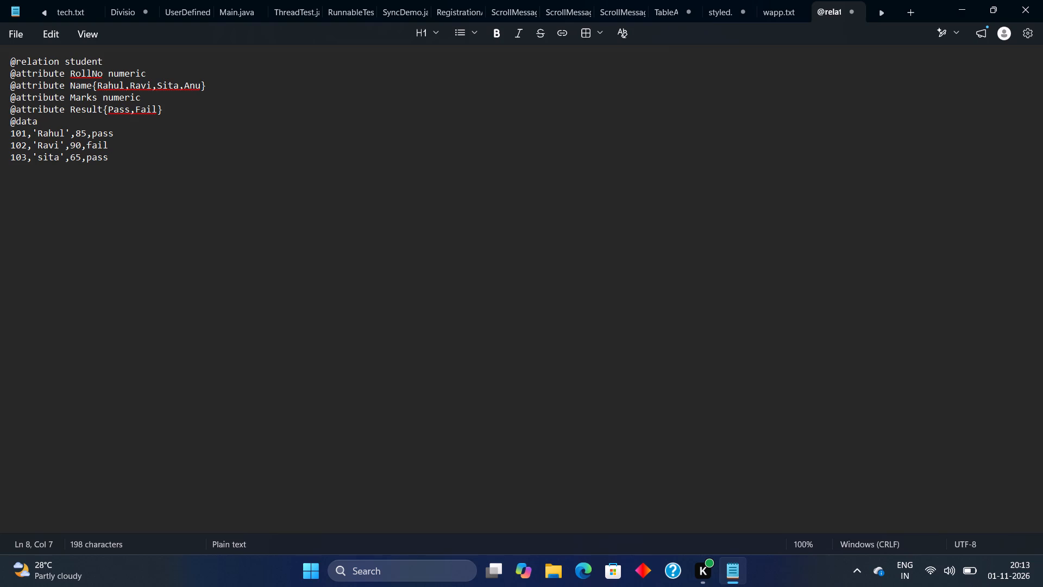
left_click(45, 155)
key("BackSpace")
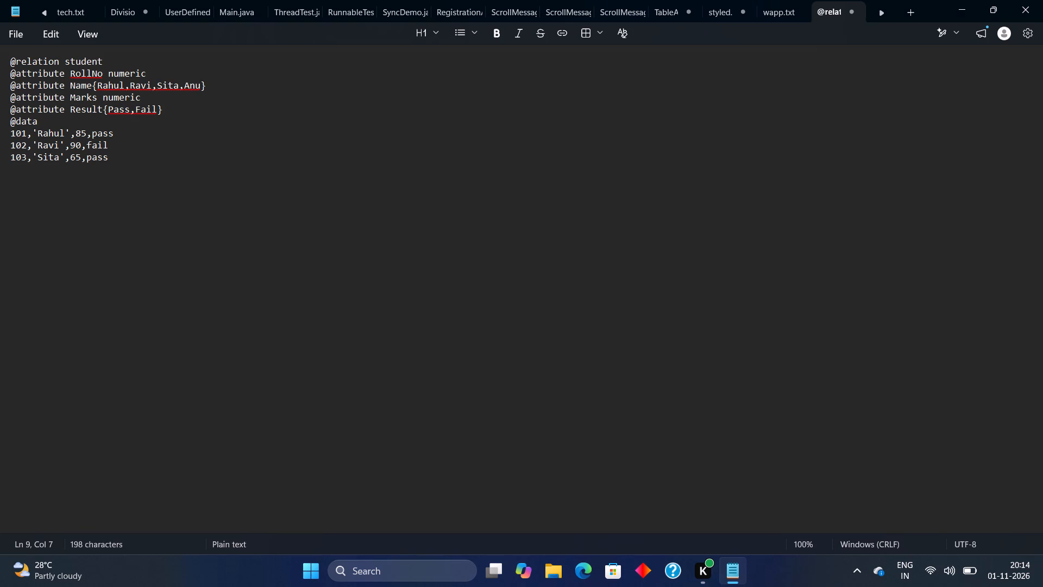
Add the fourth data row "104,'Anu',55,pass" below the 103 row.
left_click(111, 159)
key("Return")
type("10")
key("4")
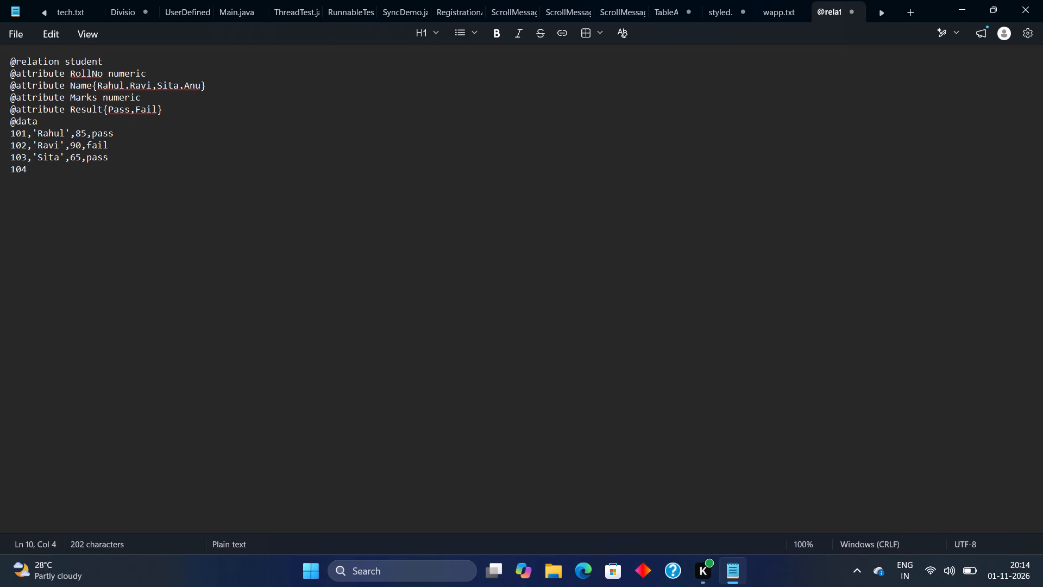
type(",'")
key("apostrophe")
type(",55")
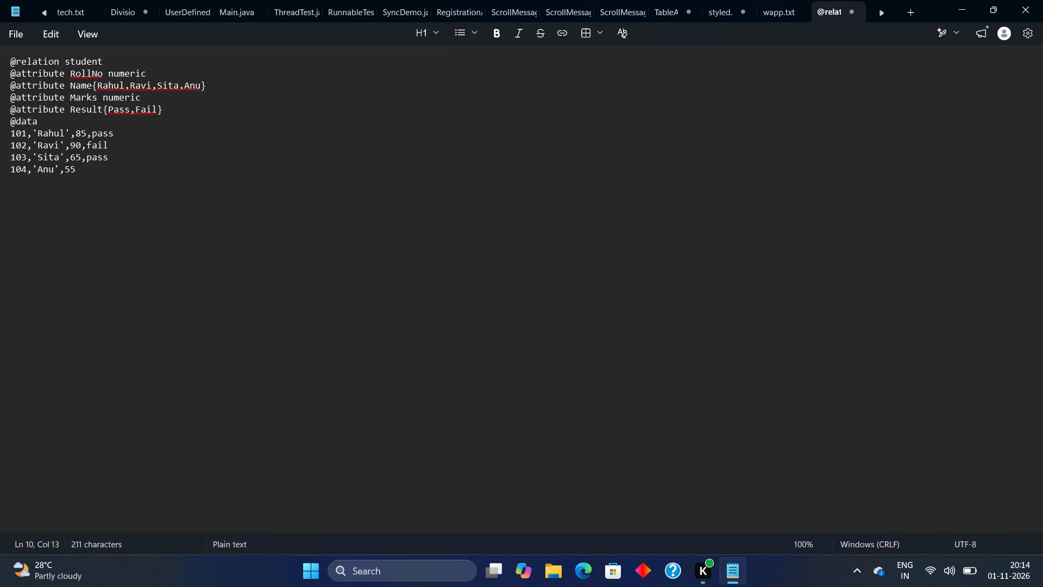
key("comma")
type("pass")
Start saving the document, naming the file student.arff and setting the file type to All files.
key("ctrl+s")
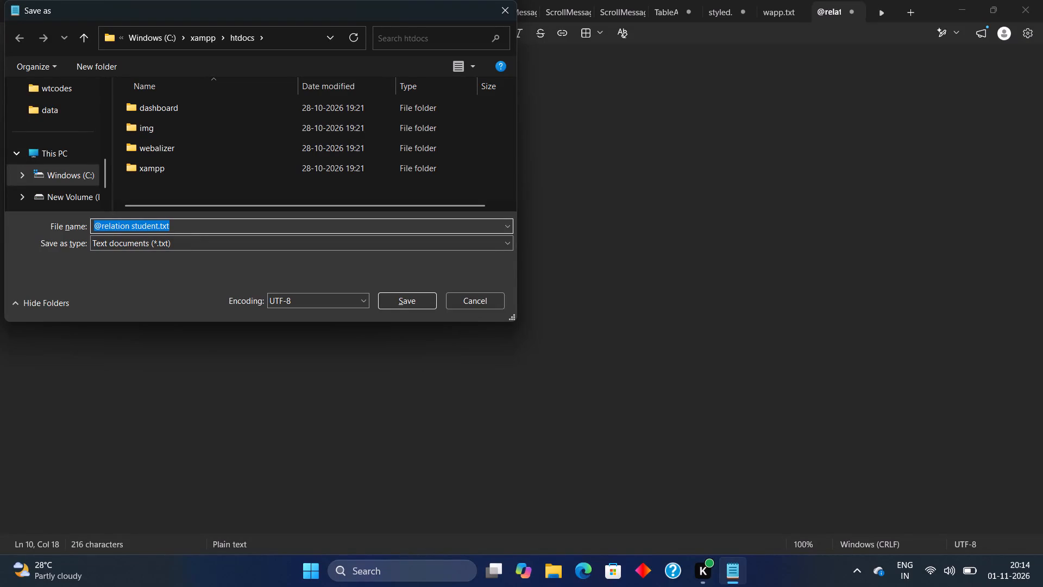
key("BackSpace")
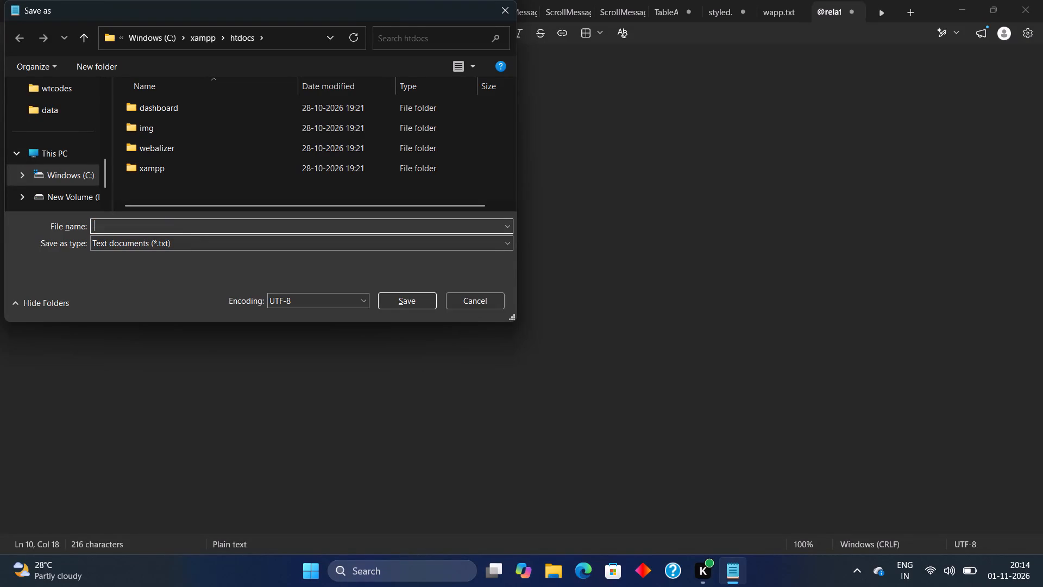
type("student.arff")
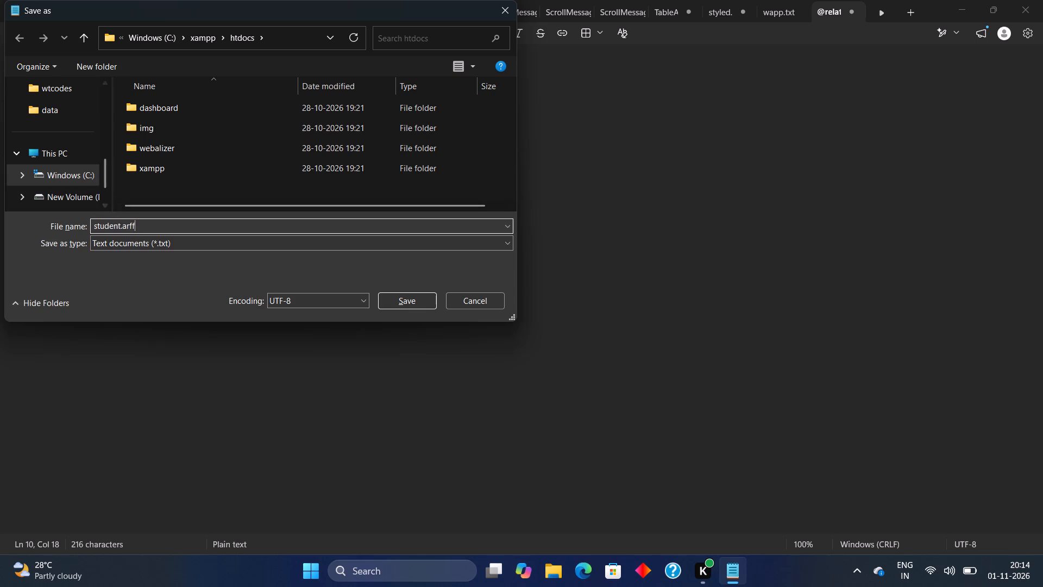
left_click(138, 240)
left_click(134, 265)
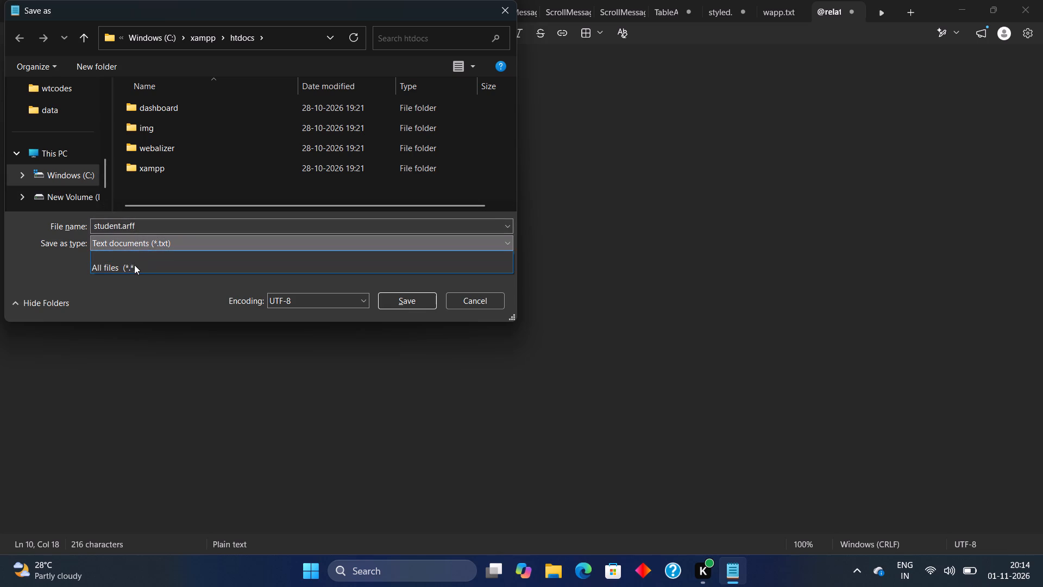
Look through the available locations, including the Desktop and the Windows (C:) drive, for a folder to save the file in.
scroll(174, 203, "down", 1)
scroll(174, 203, "up", 1)
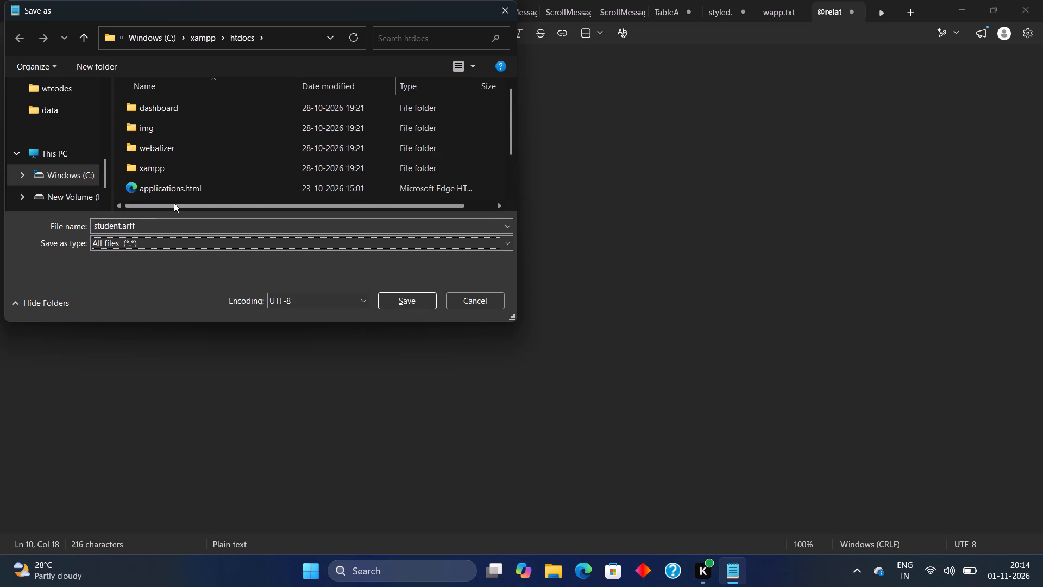
scroll(174, 203, "up", 1)
scroll(55, 154, "up", 3)
scroll(55, 154, "down", 1)
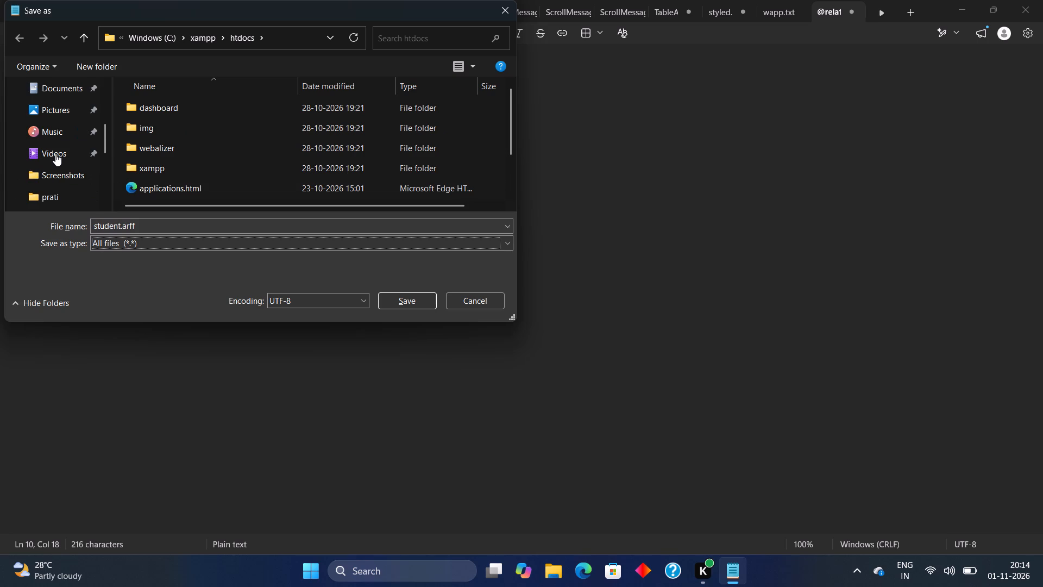
scroll(55, 154, "down", 3)
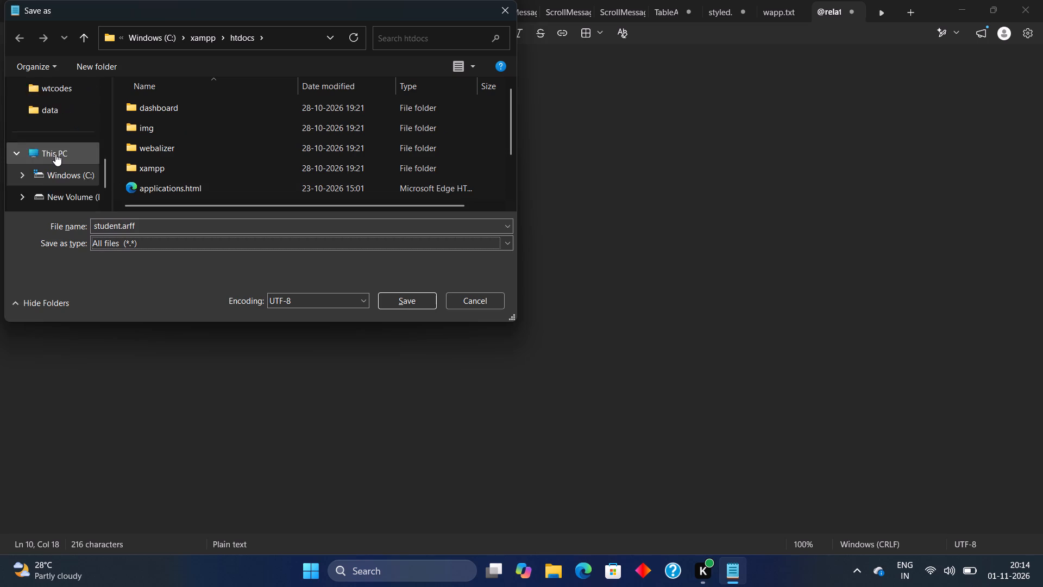
scroll(55, 154, "down", 1)
scroll(55, 154, "up", 1)
scroll(55, 154, "down", 1)
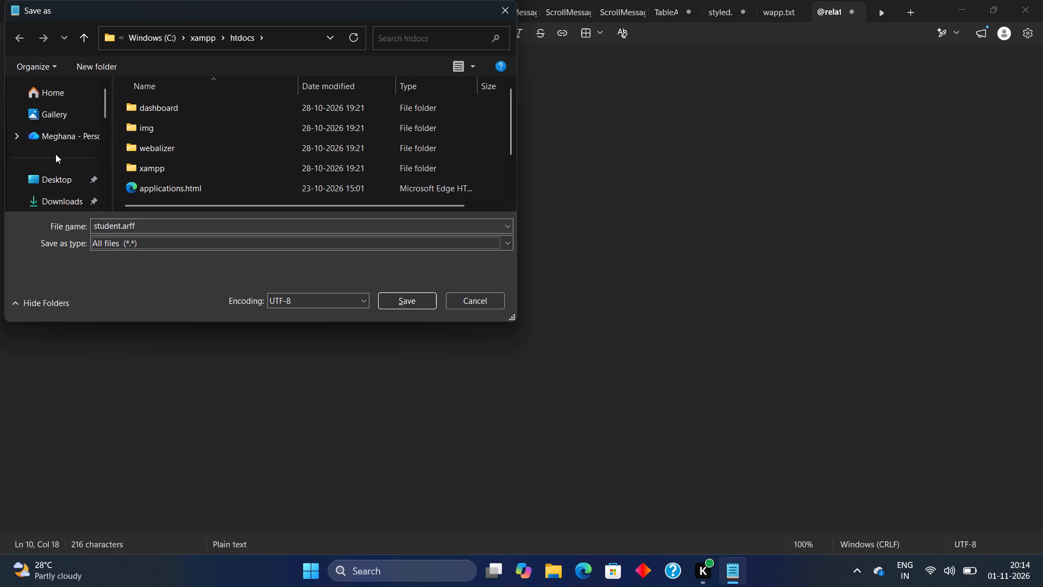
scroll(55, 154, "down", 1)
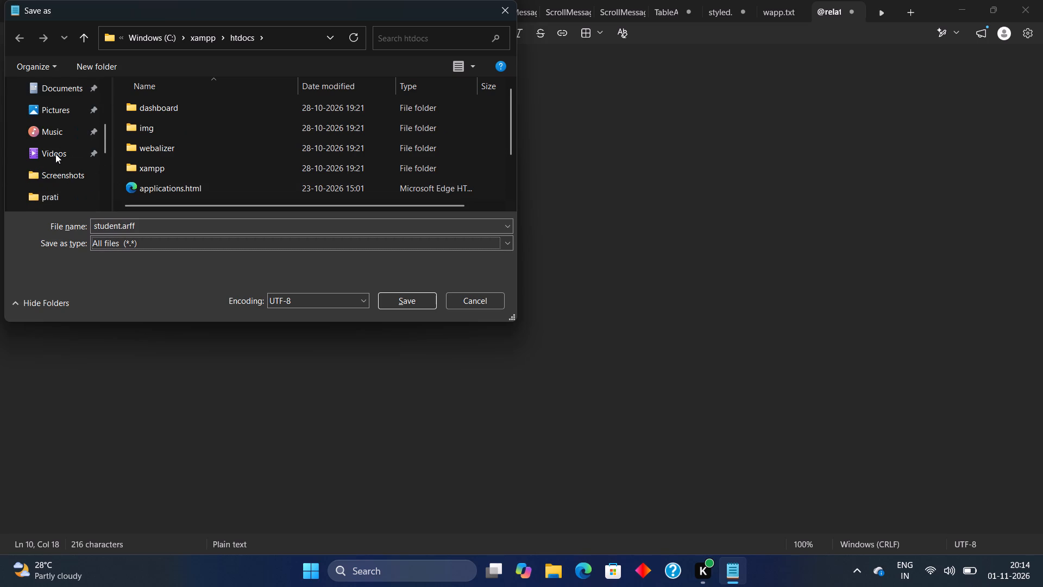
scroll(55, 154, "down", 1)
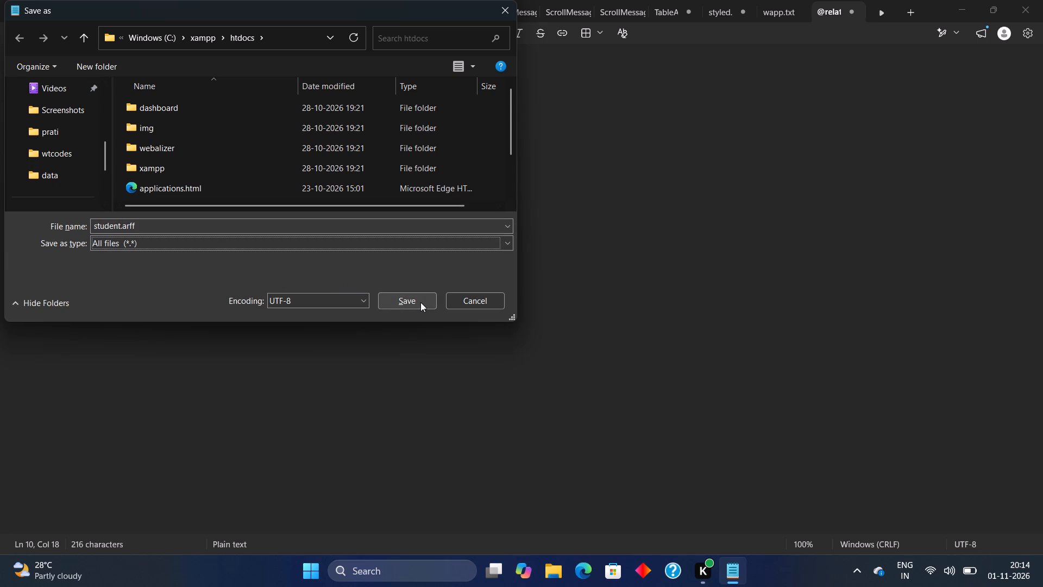
scroll(62, 152, "up", 7)
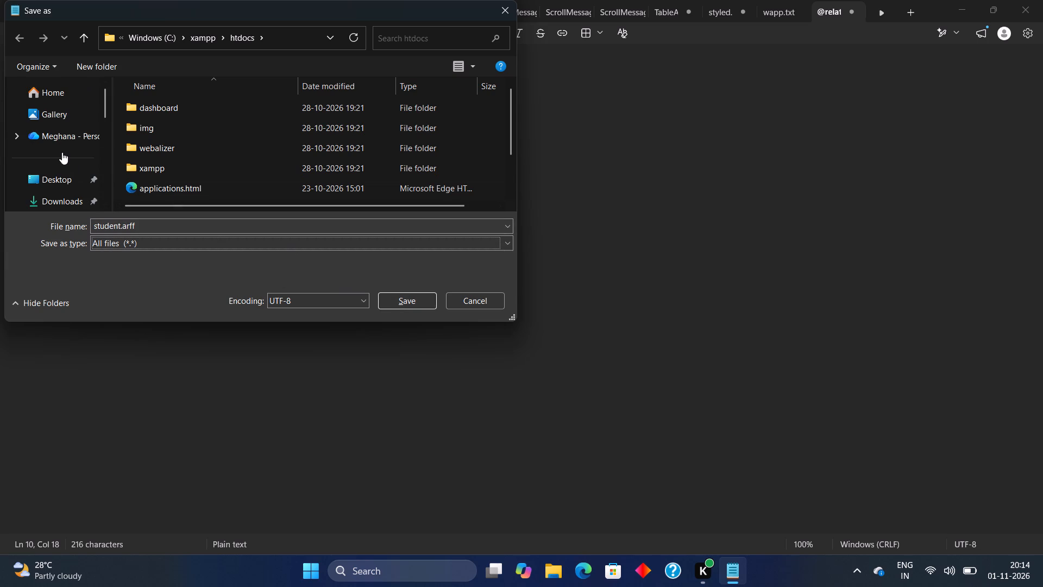
left_click(64, 177)
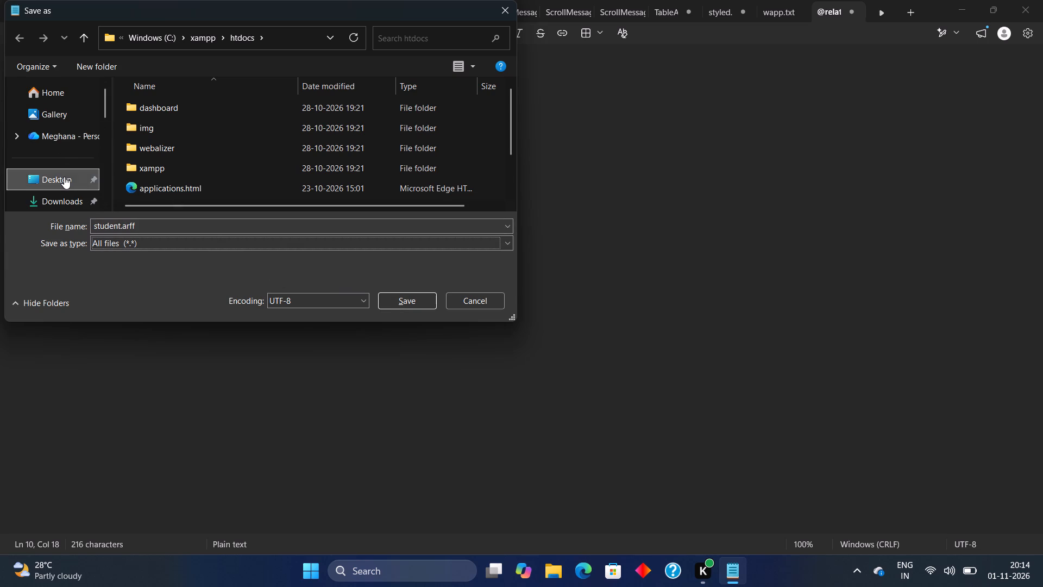
scroll(187, 183, "down", 1)
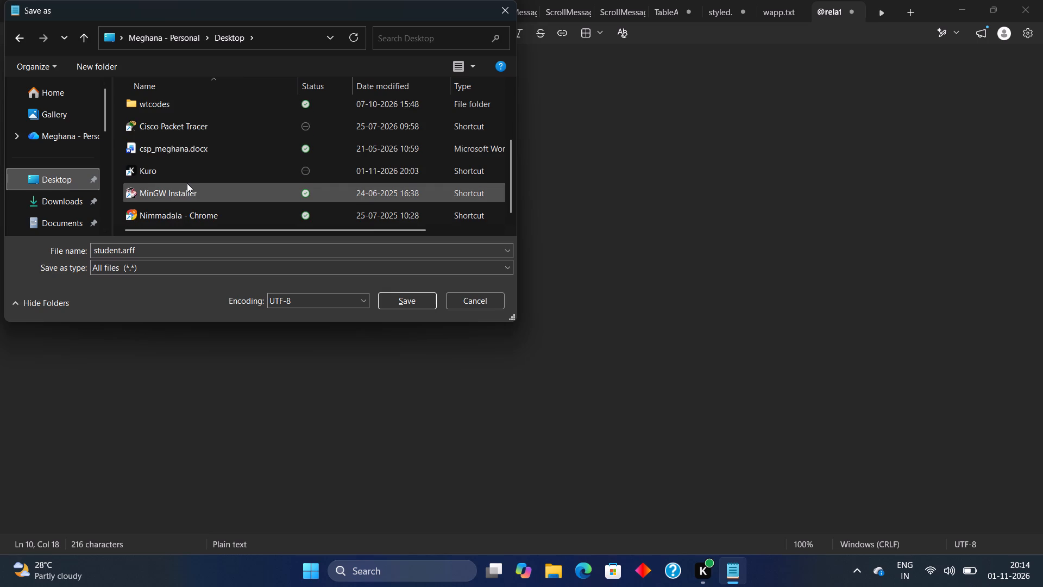
scroll(187, 183, "down", 2)
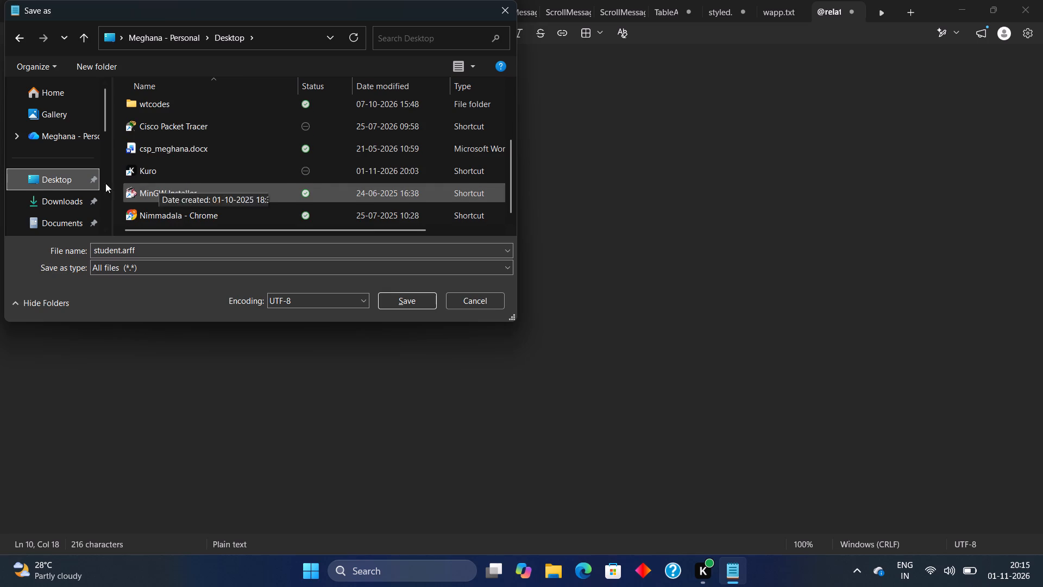
scroll(53, 179, "down", 1)
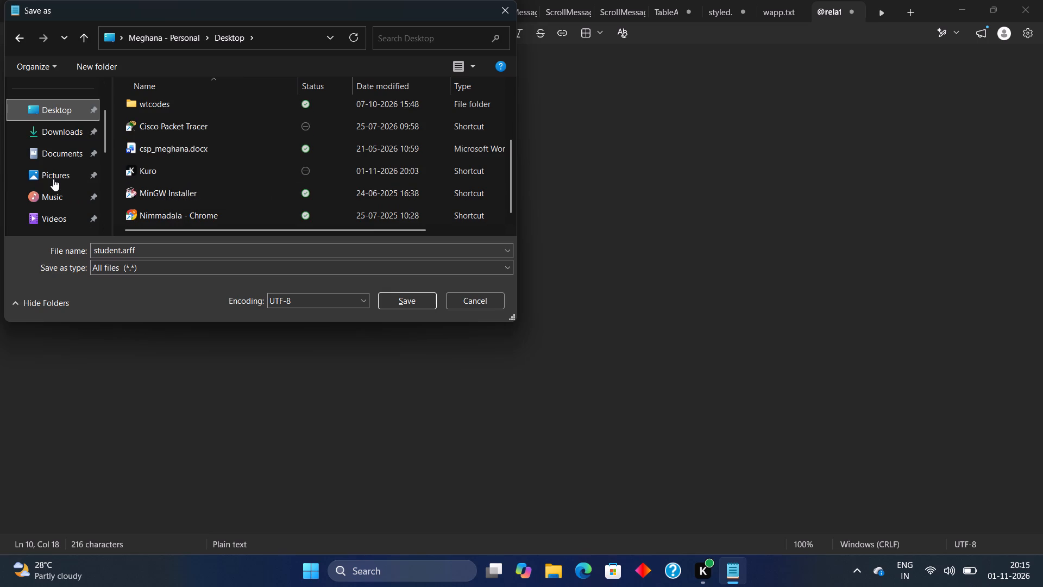
scroll(53, 179, "down", 1)
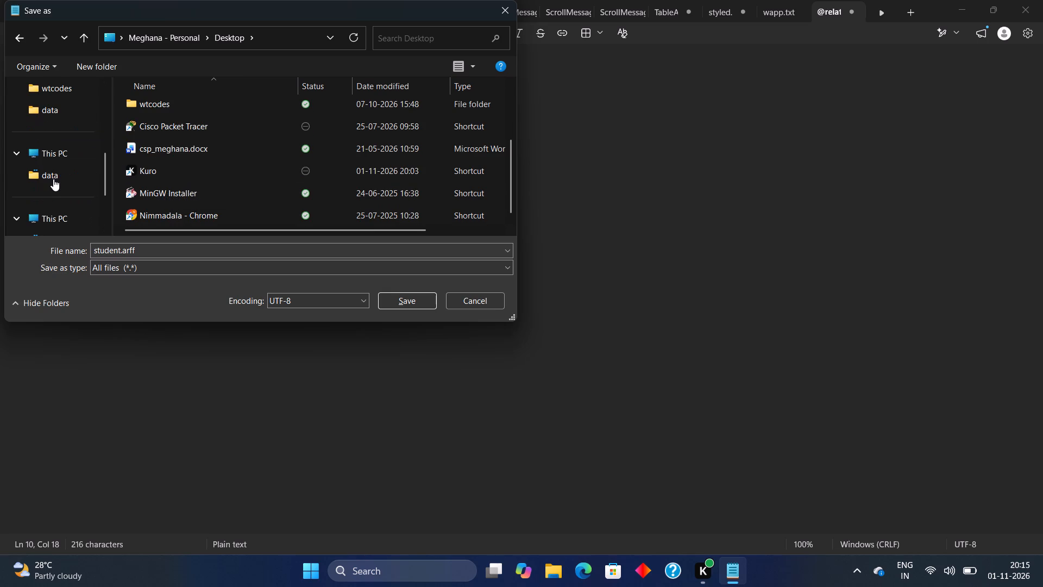
scroll(53, 179, "down", 2)
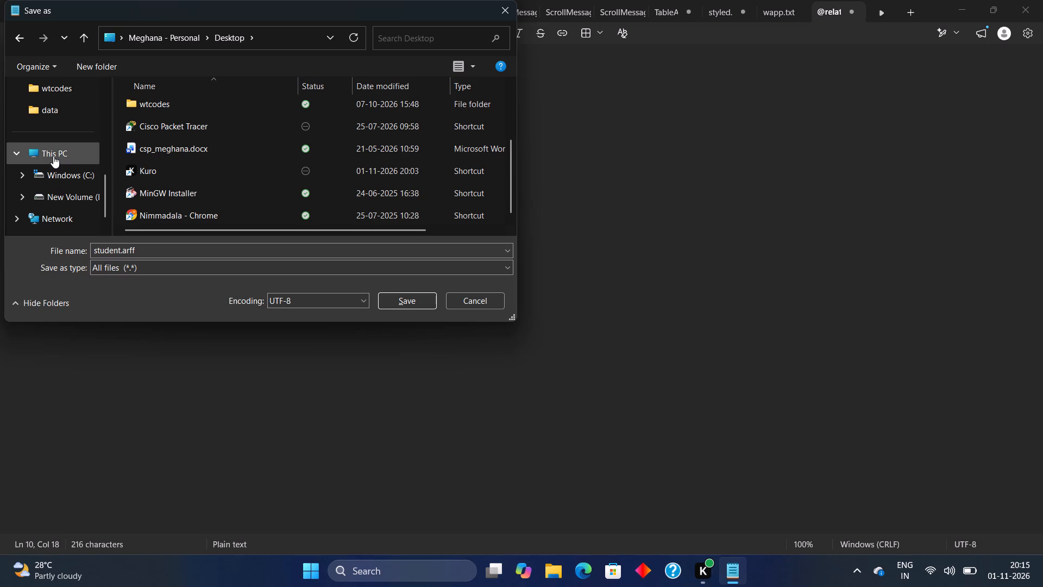
left_click(53, 156)
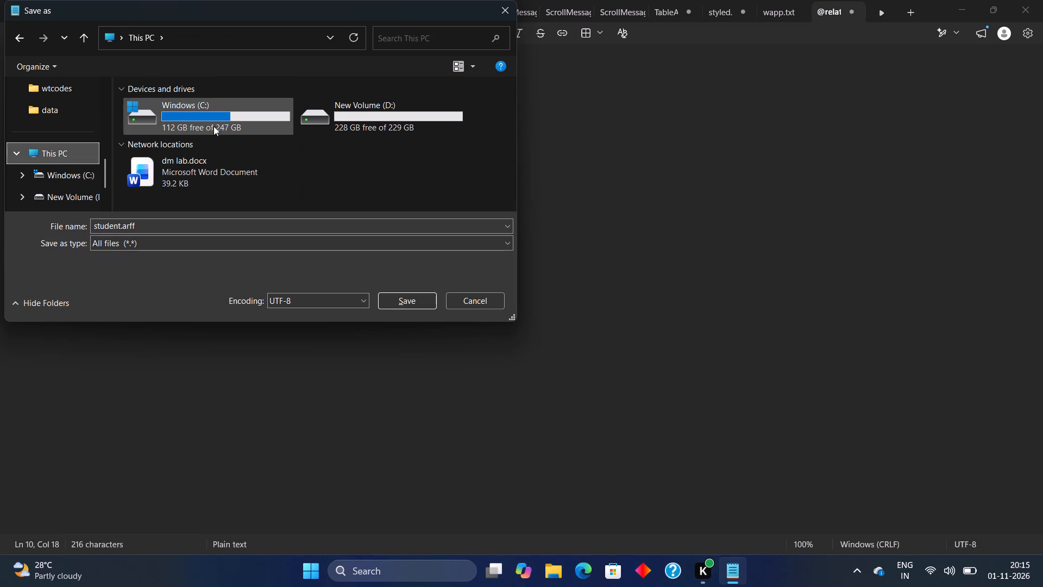
double_click(213, 122)
scroll(184, 164, "down", 3)
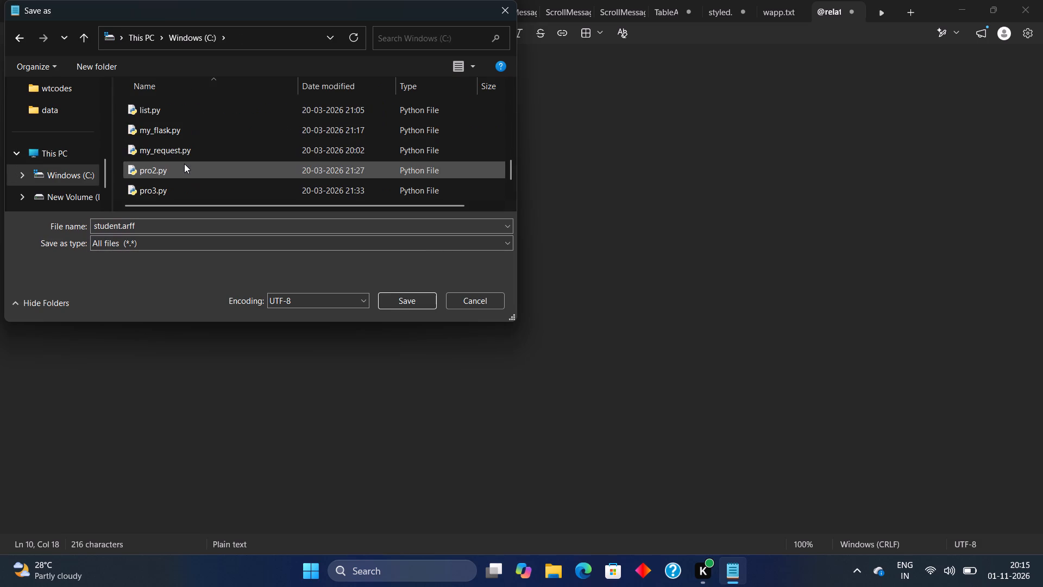
scroll(184, 164, "down", 2)
scroll(184, 164, "up", 1)
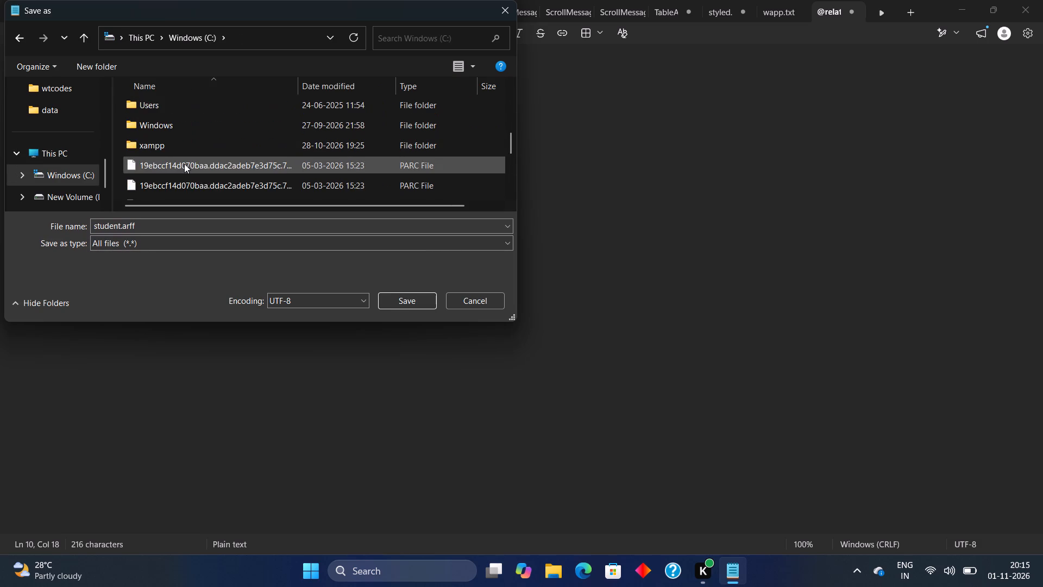
scroll(184, 164, "up", 1)
scroll(63, 139, "up", 2)
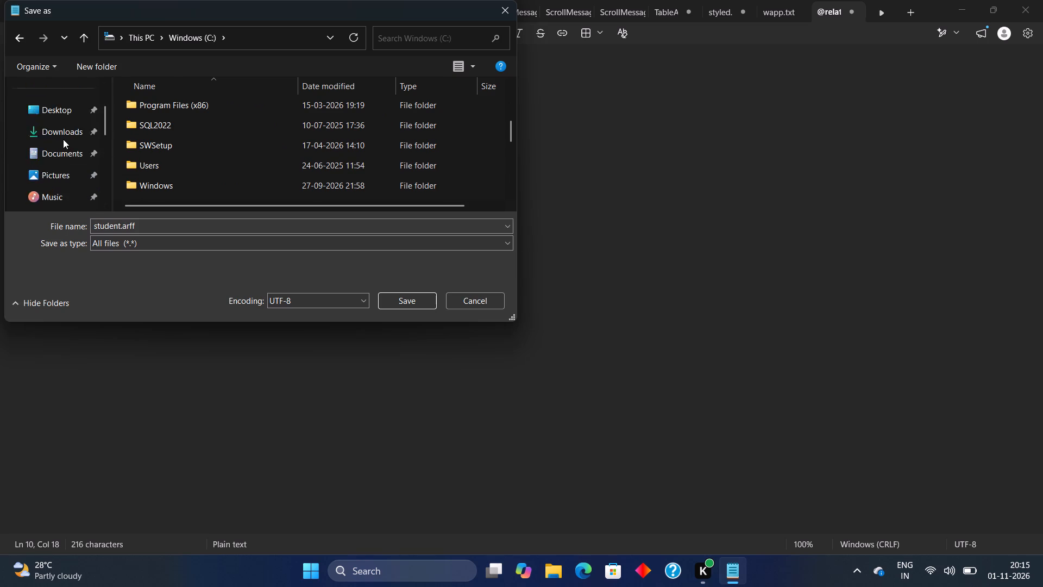
Save student.arff in the Documents folder, replacing the existing file of the same name.
scroll(63, 139, "up", 2)
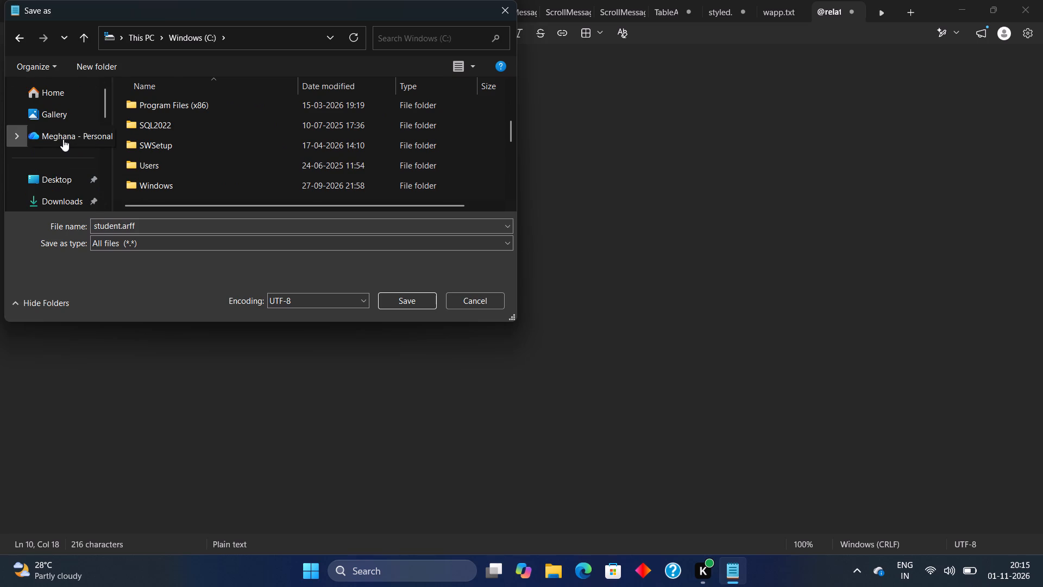
scroll(63, 139, "down", 2)
scroll(63, 139, "up", 1)
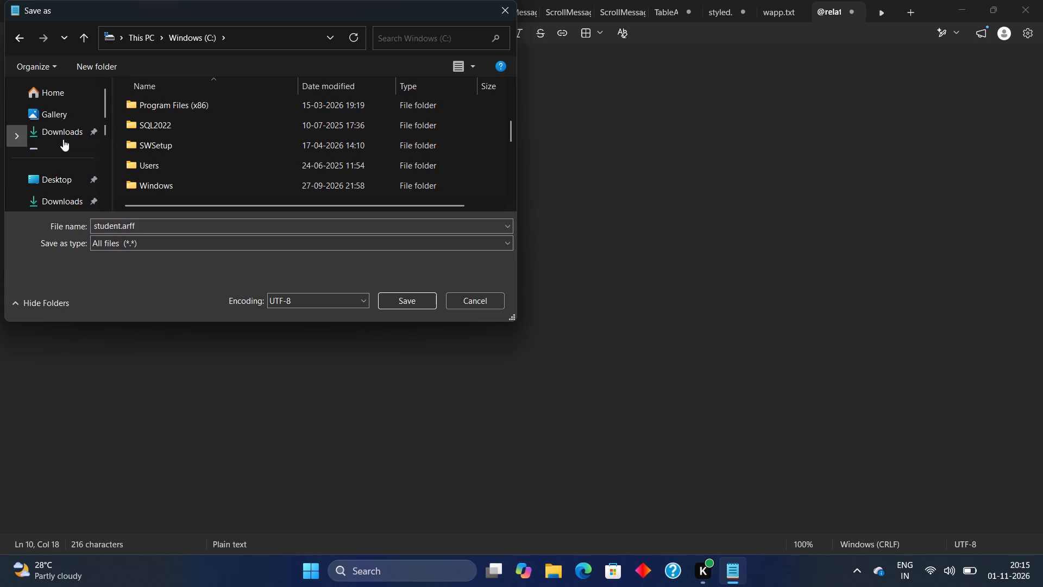
left_click(63, 151)
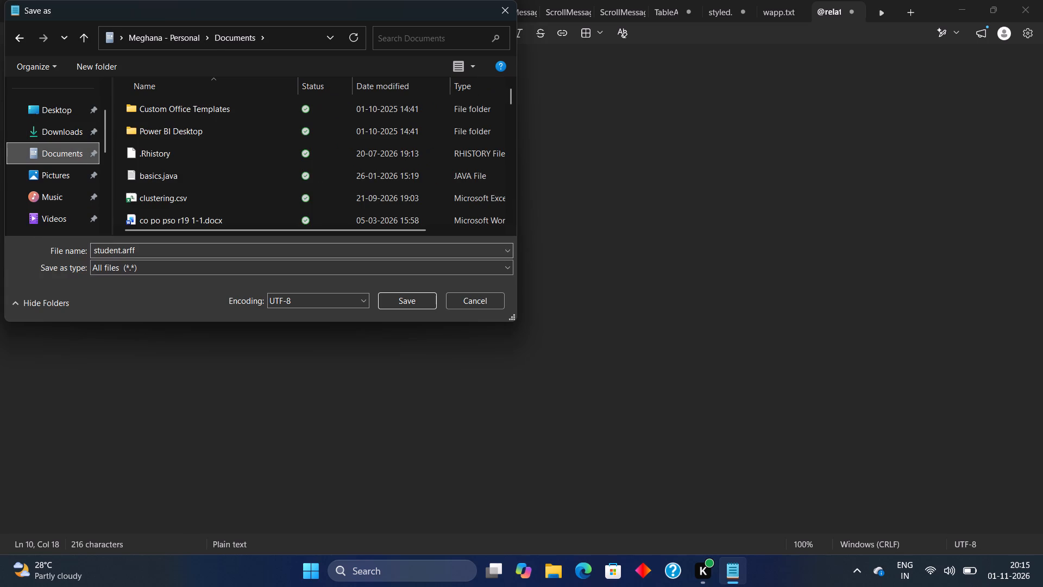
left_click(403, 301)
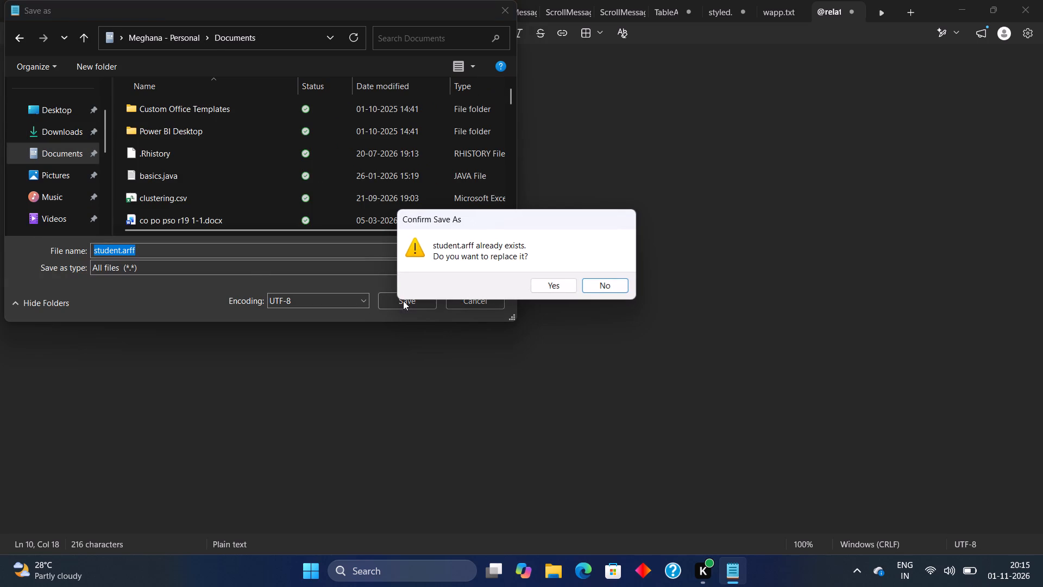
left_click(547, 286)
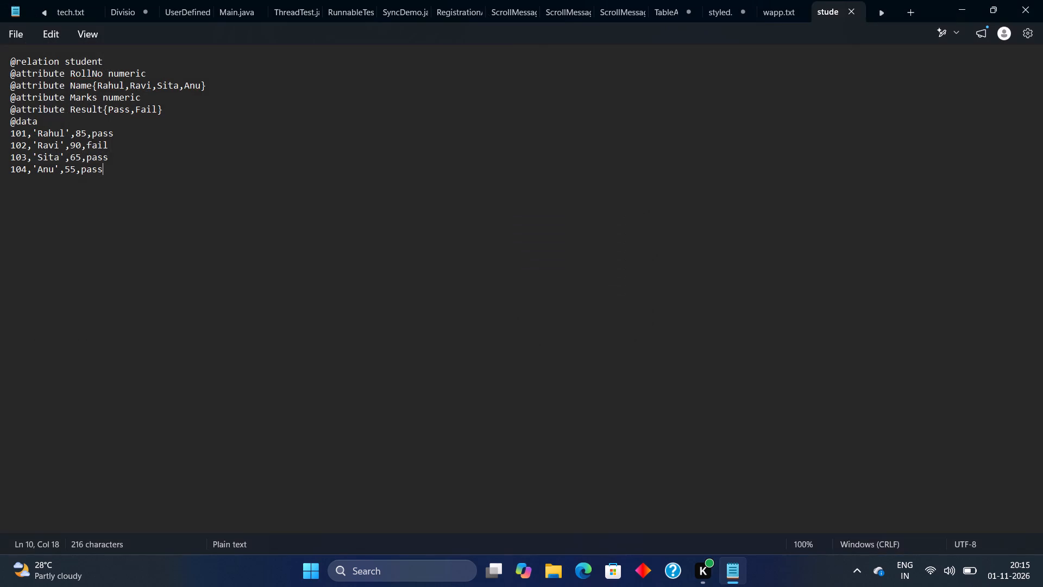
Launch Weka 3.8.7 and open its Explorer application.
left_click(413, 573)
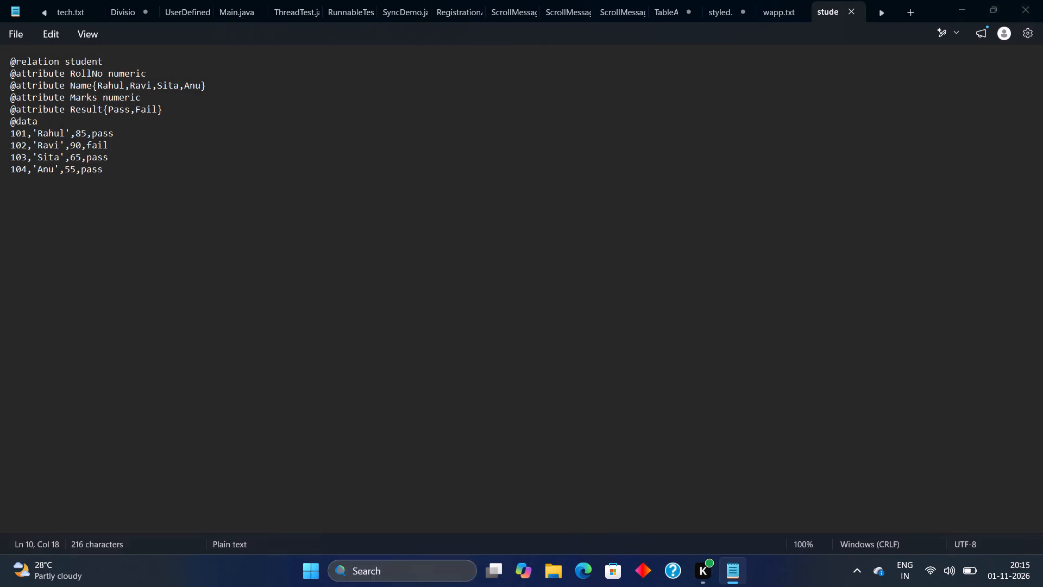
type("weka")
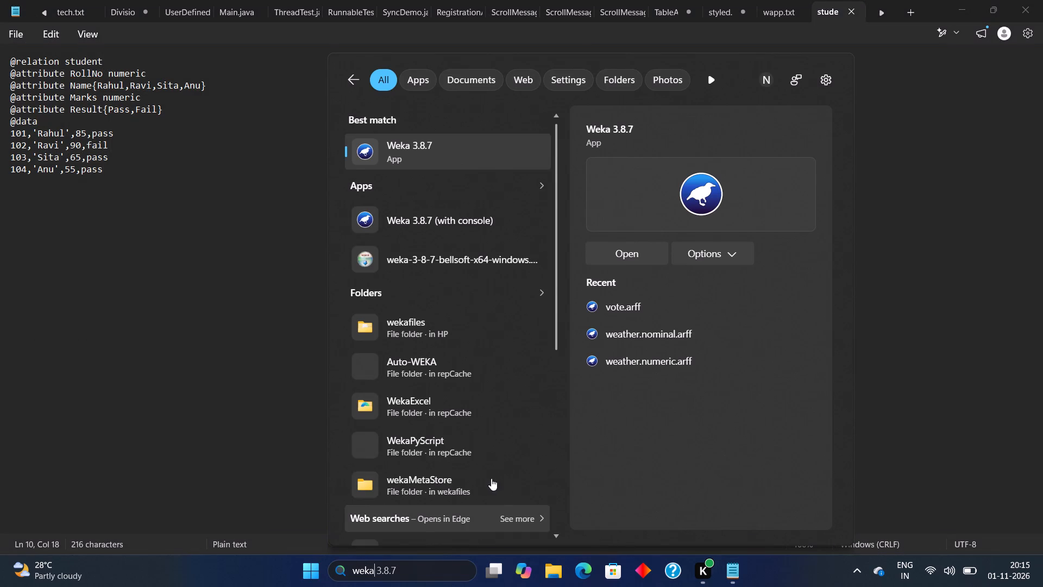
left_click(638, 250)
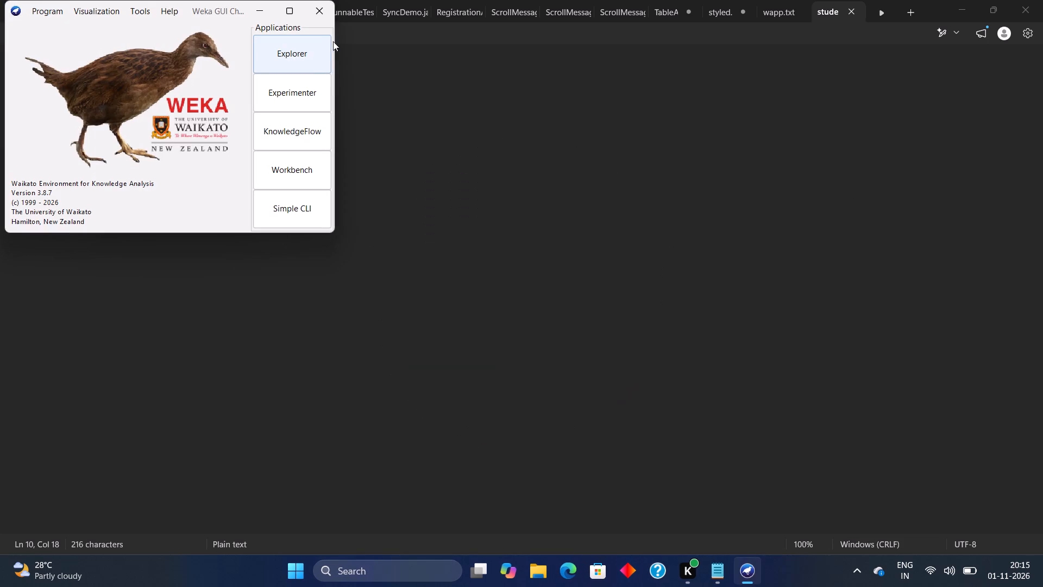
left_click(322, 48)
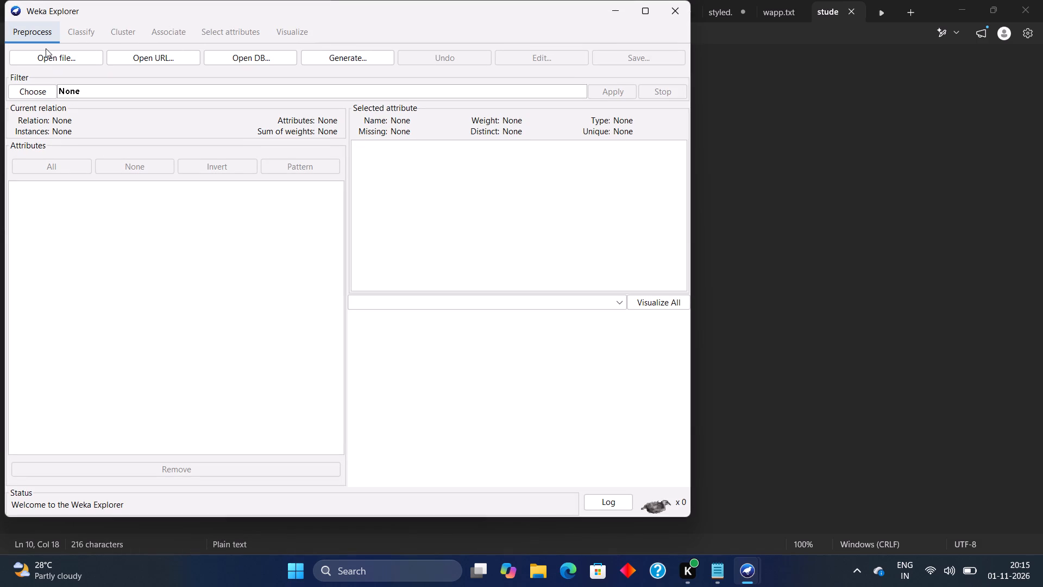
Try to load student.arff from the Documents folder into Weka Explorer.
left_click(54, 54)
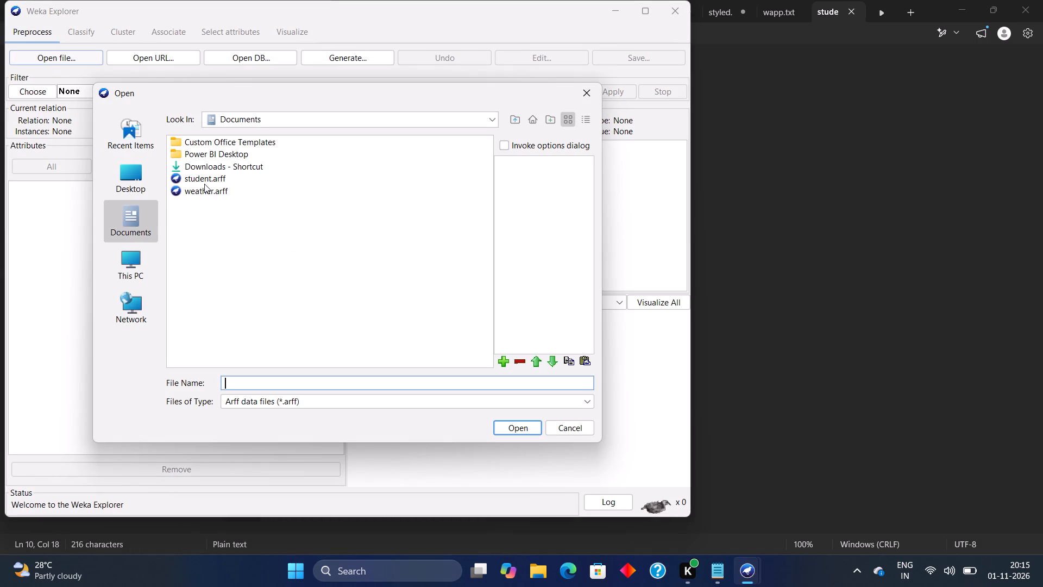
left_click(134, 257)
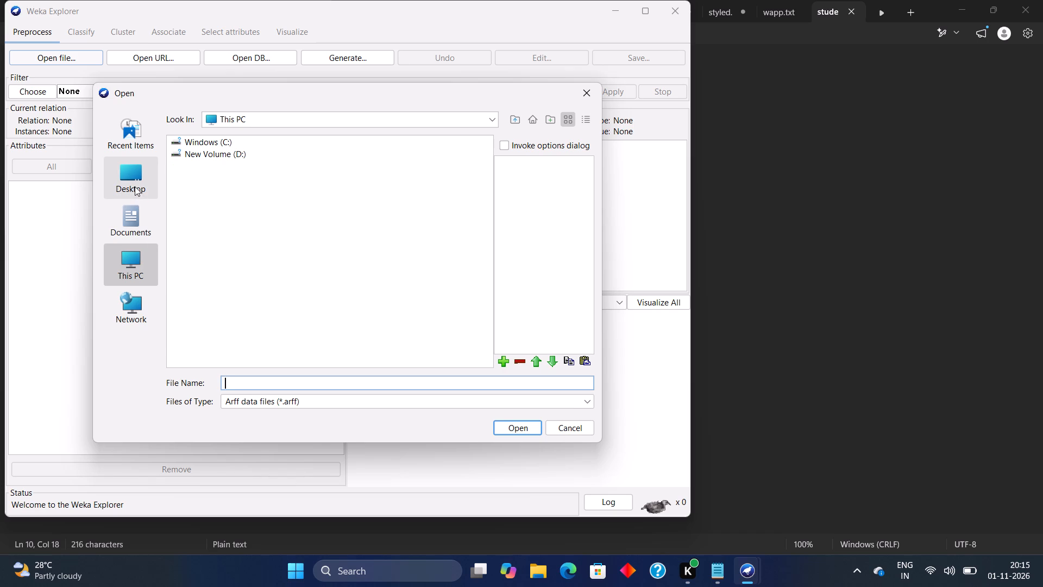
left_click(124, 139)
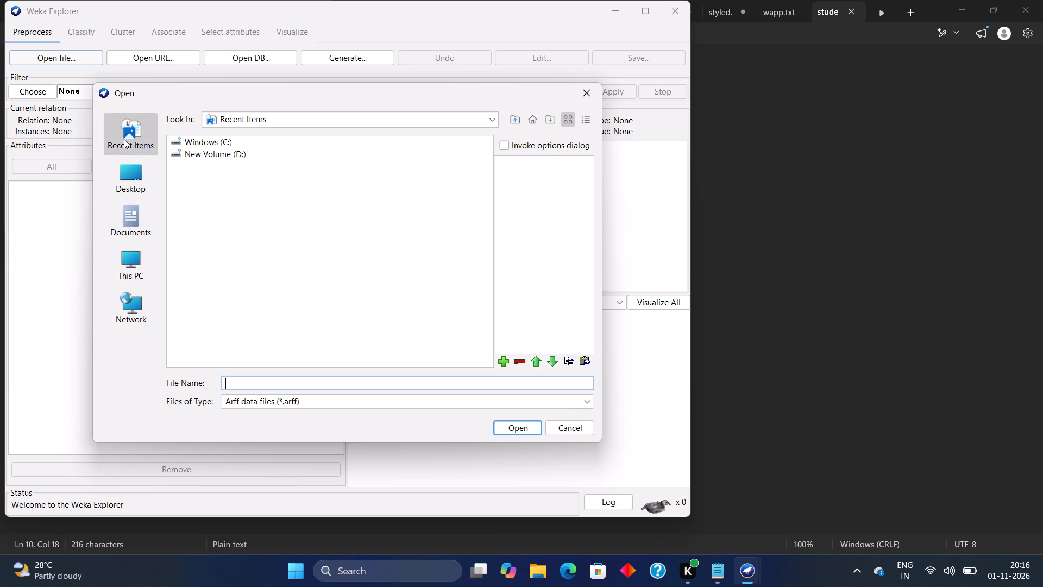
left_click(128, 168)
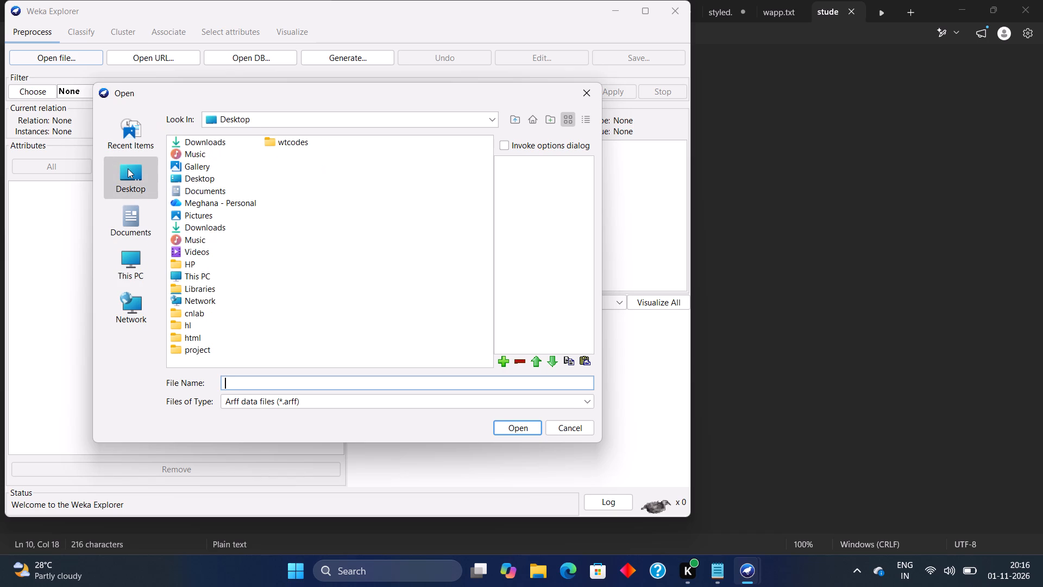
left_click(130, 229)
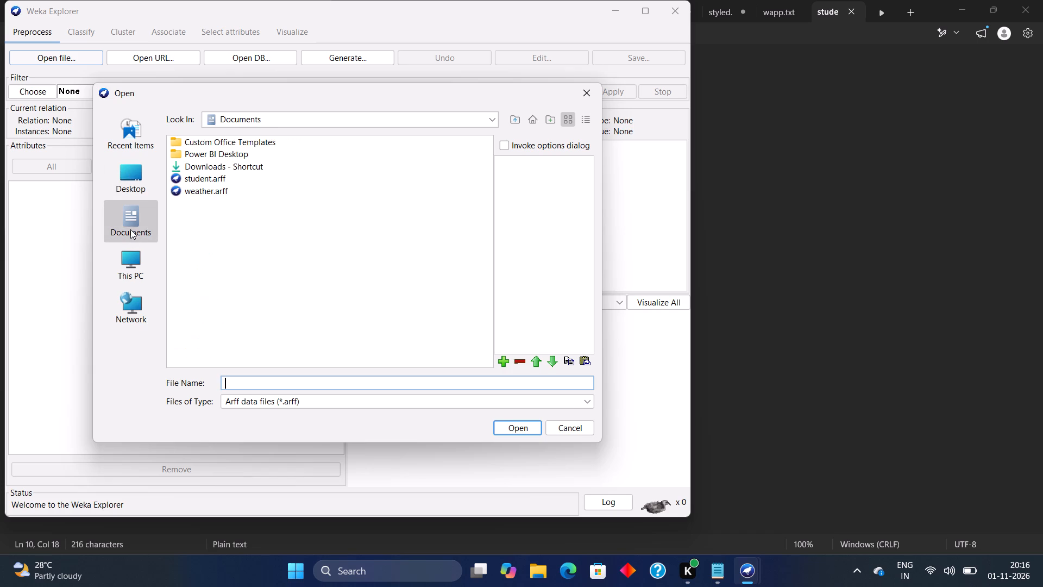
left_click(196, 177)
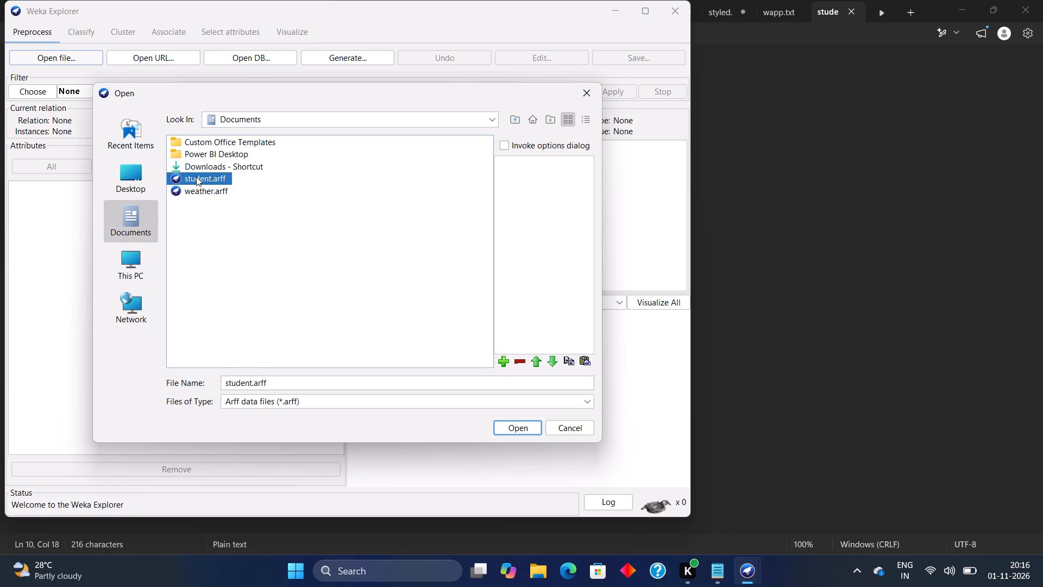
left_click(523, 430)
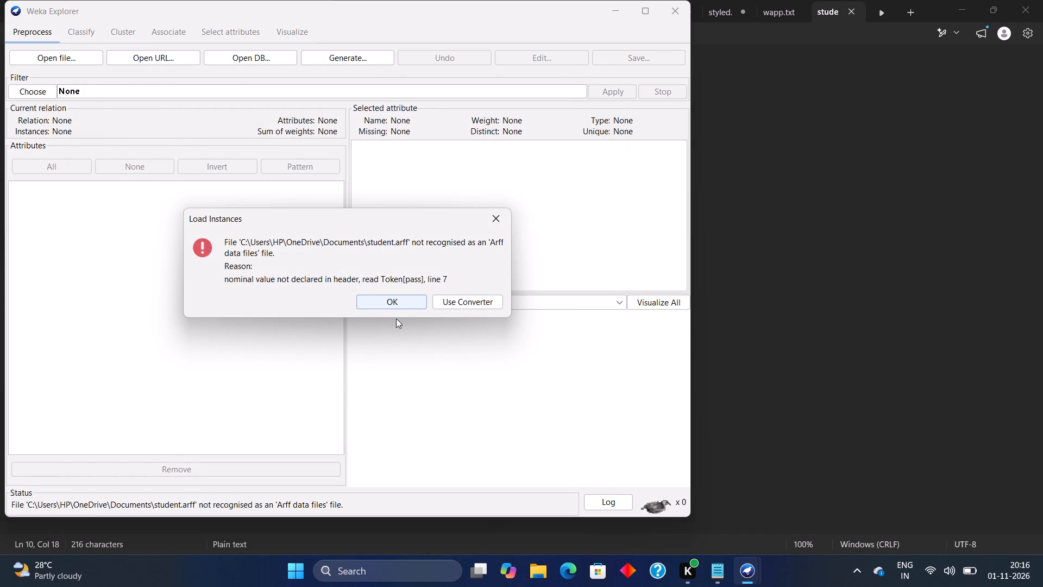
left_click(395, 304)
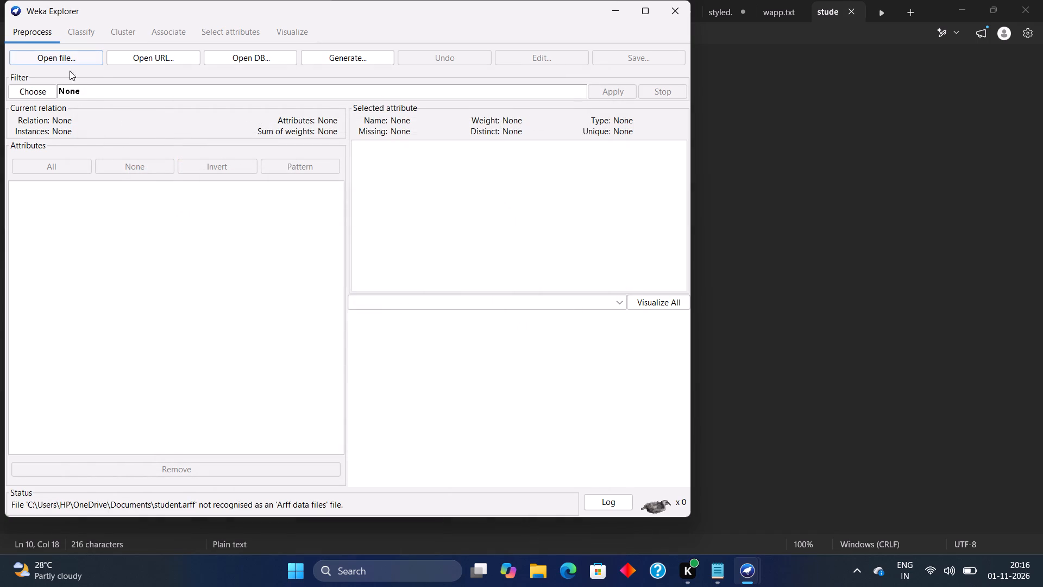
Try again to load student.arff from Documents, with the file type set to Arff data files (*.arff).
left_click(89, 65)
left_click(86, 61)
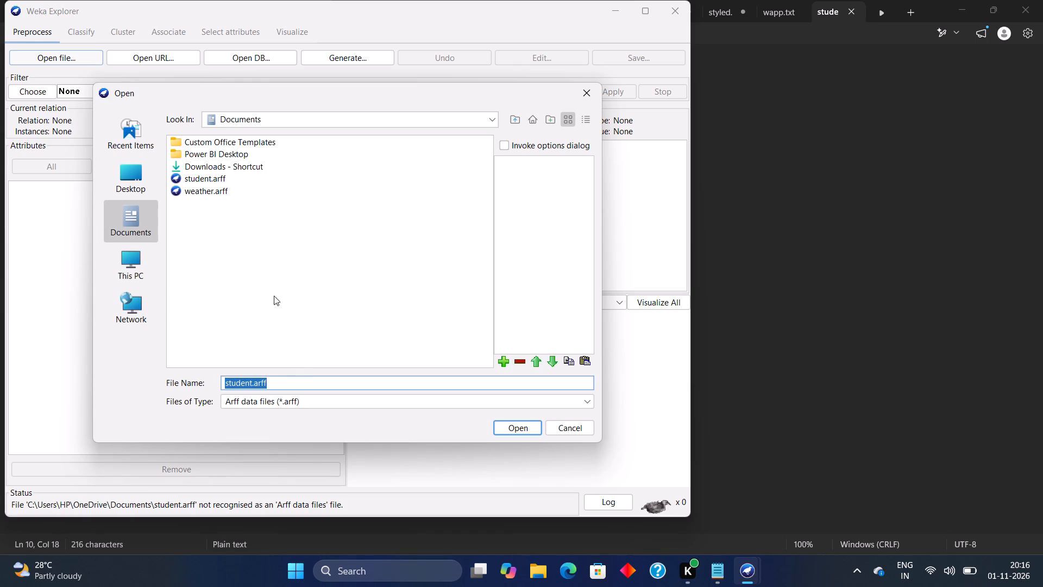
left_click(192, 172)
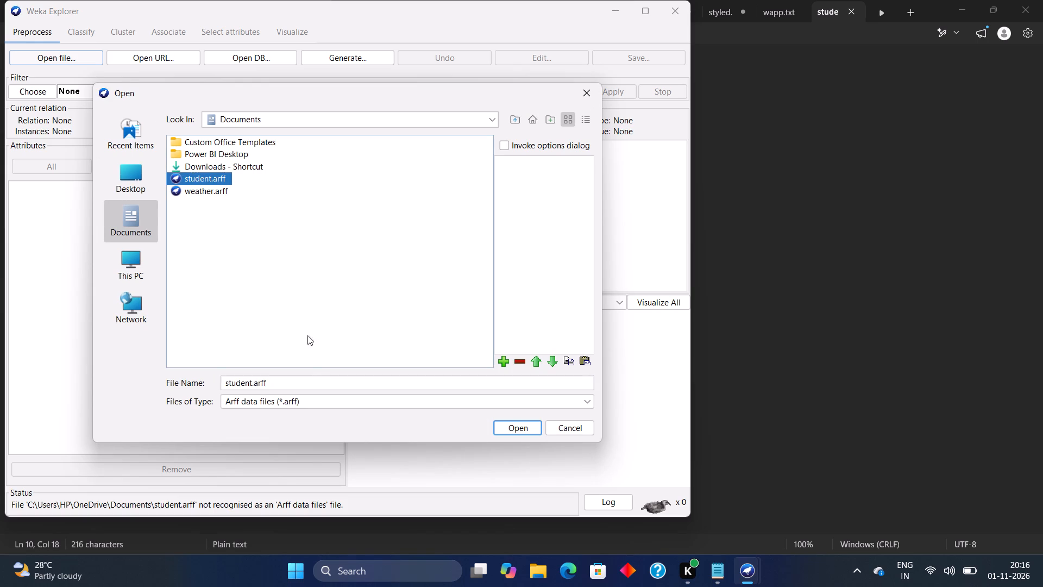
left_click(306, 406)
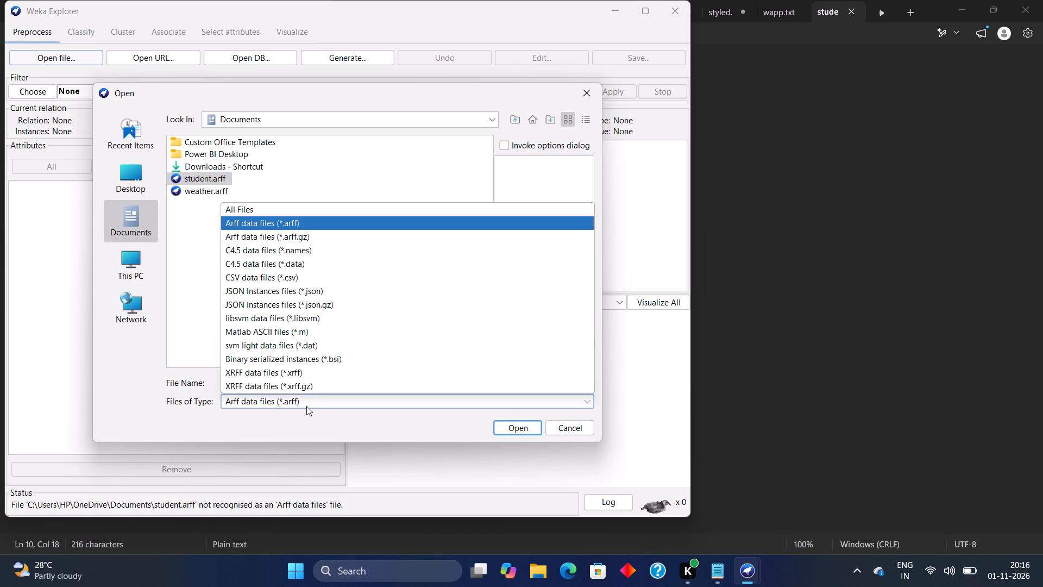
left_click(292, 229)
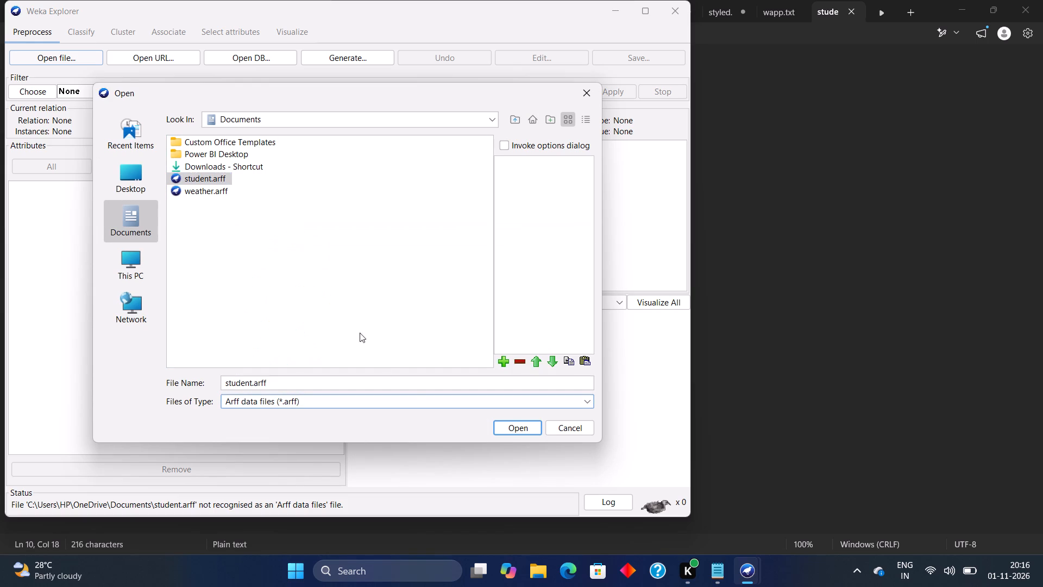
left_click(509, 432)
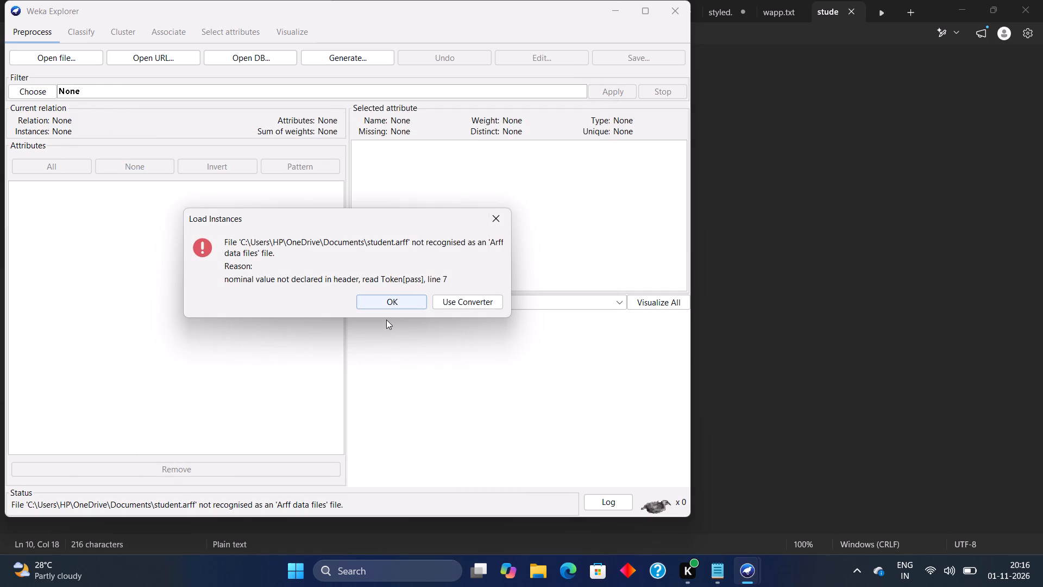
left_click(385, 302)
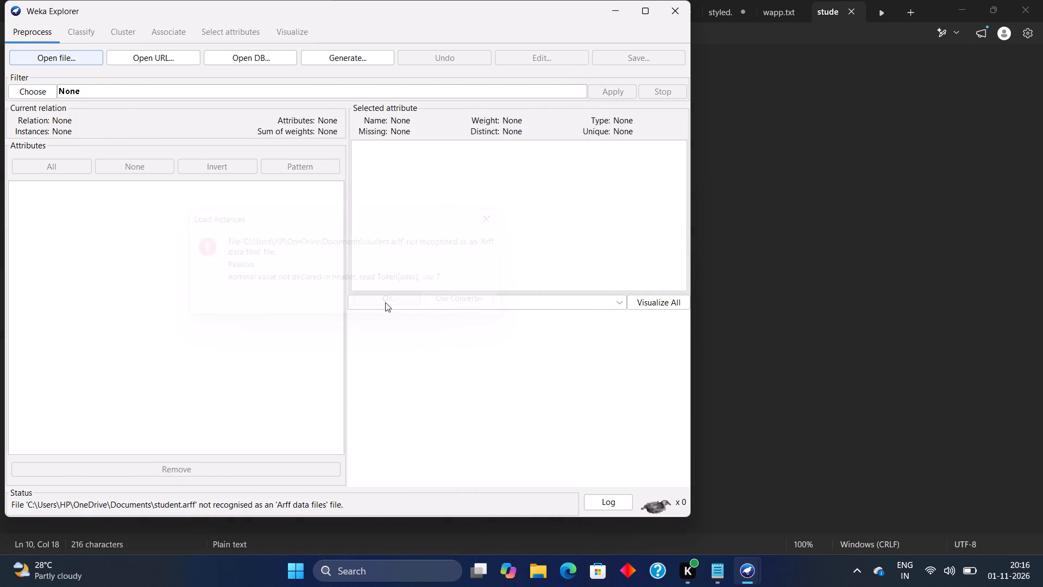
Switch to Notepad, capitalise the result values in the four data rows as Pass, Fail, Pass, Pass, and save student.arff.
left_click(719, 566)
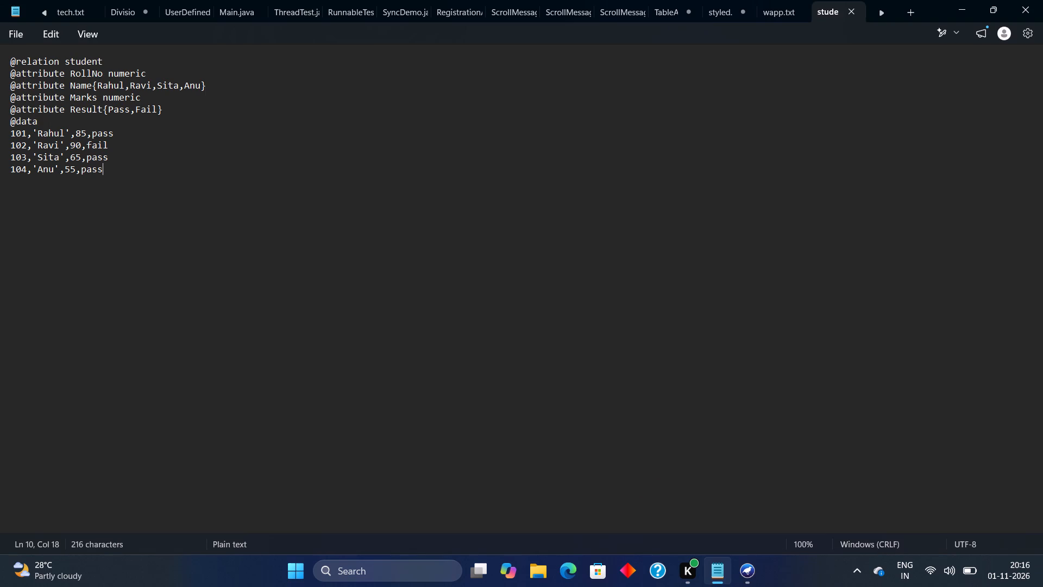
left_click(96, 132)
key("BackSpace")
key("p")
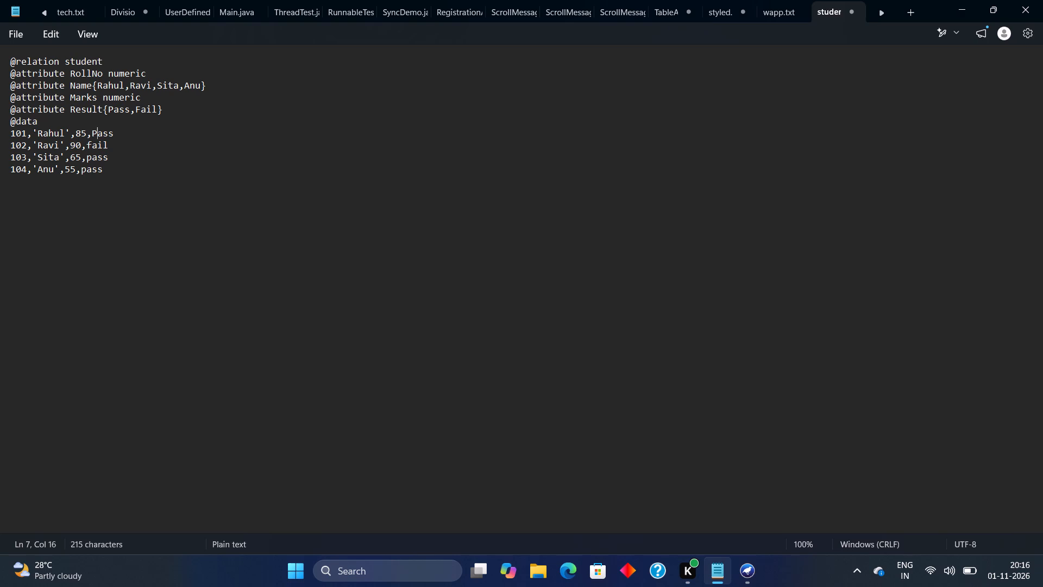
left_click(92, 146)
key("BackSpace")
key("f")
left_click(92, 160)
key("BackSpace")
key("p")
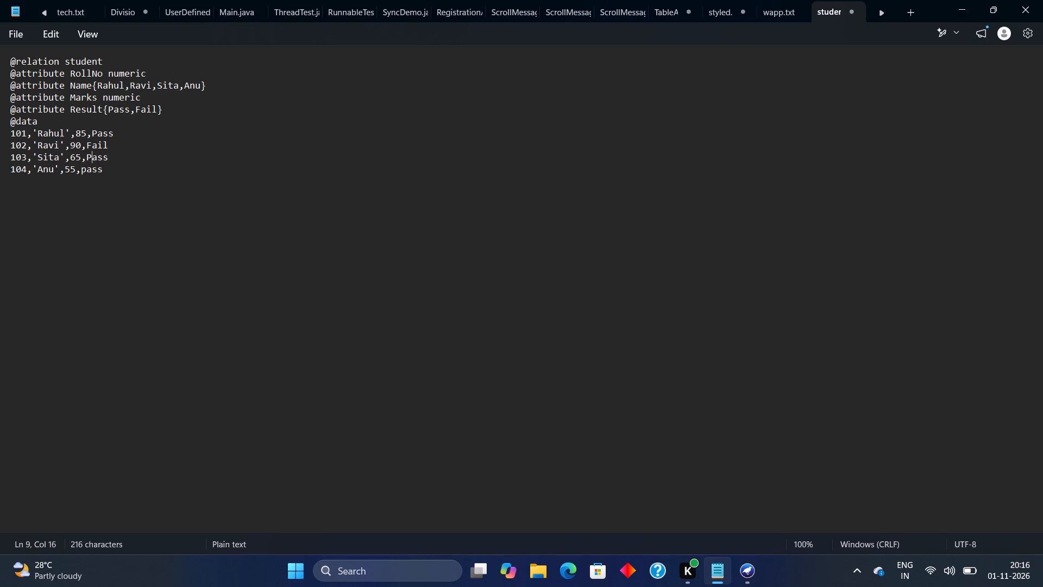
left_click(89, 168)
key("BackSpace")
key("p")
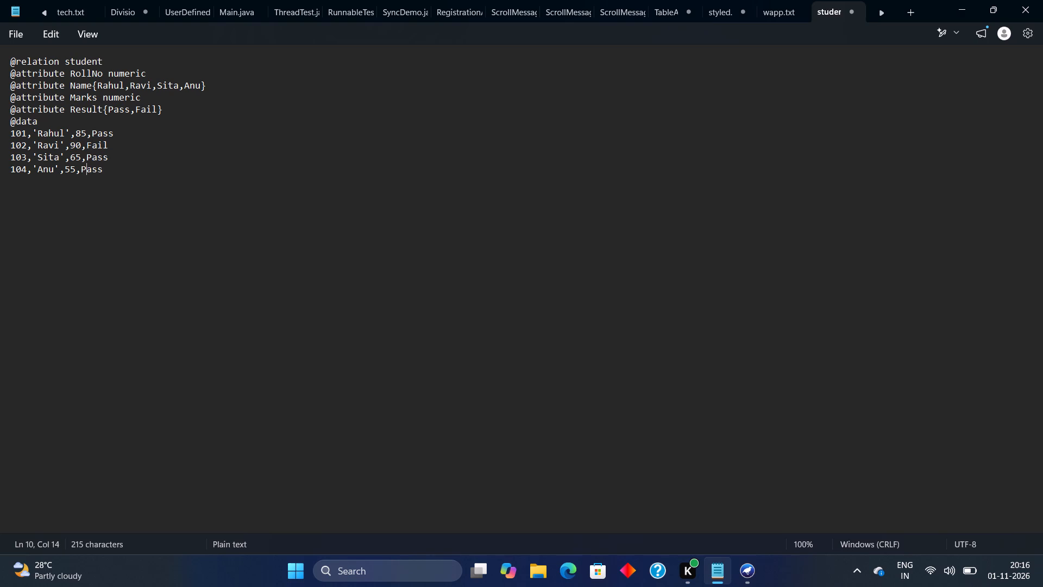
key("ctrl+s")
Switch back to Weka Explorer and load student.arff from the Documents folder.
left_click(742, 569)
left_click(802, 509)
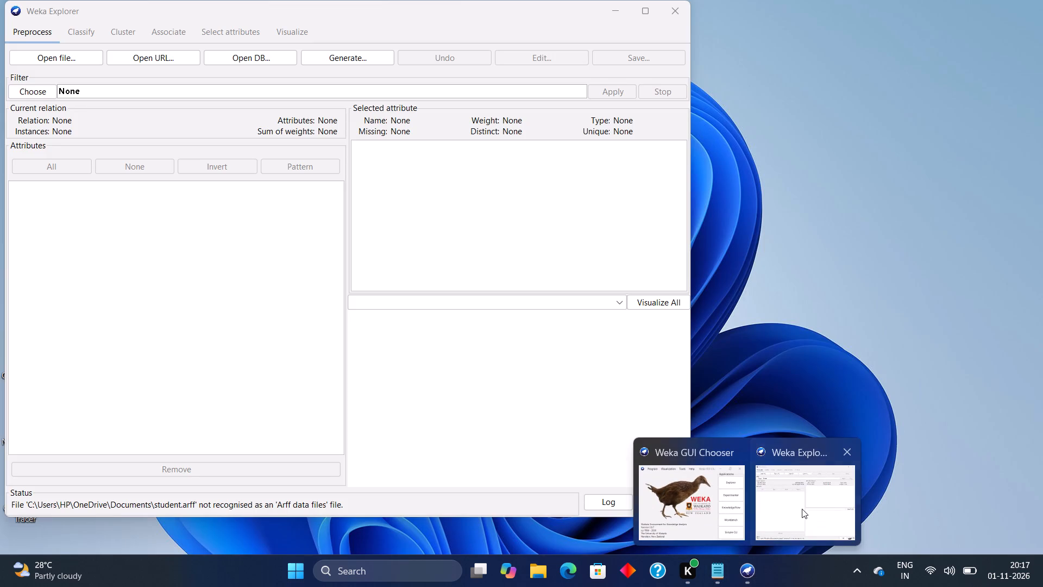
left_click(75, 63)
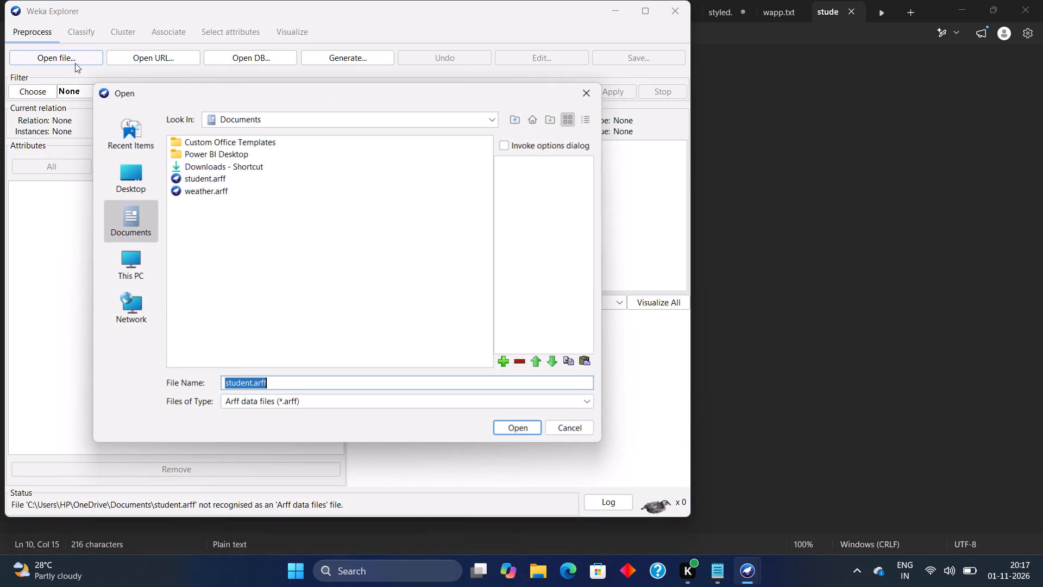
left_click(189, 173)
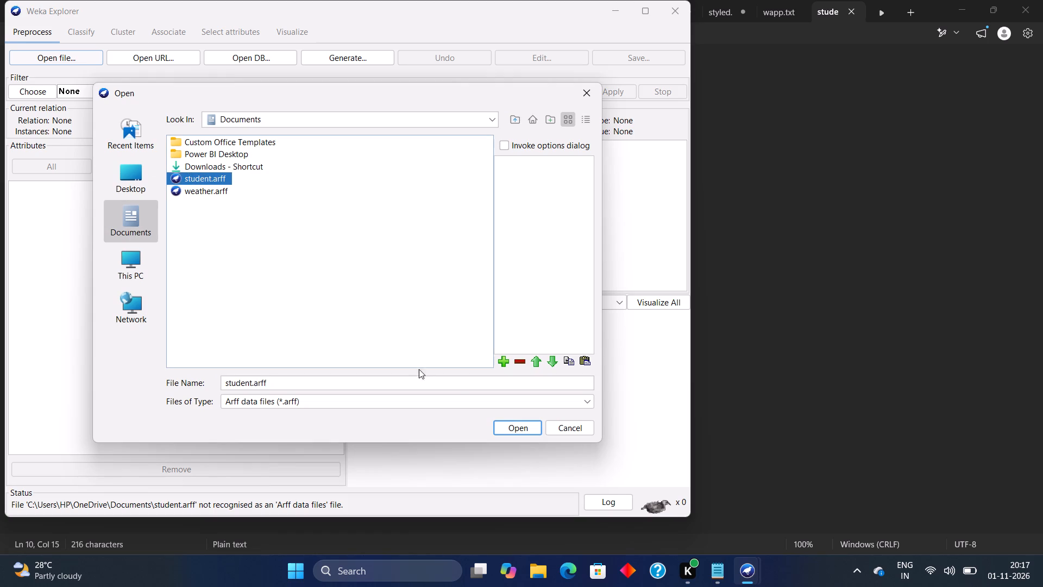
left_click(517, 421)
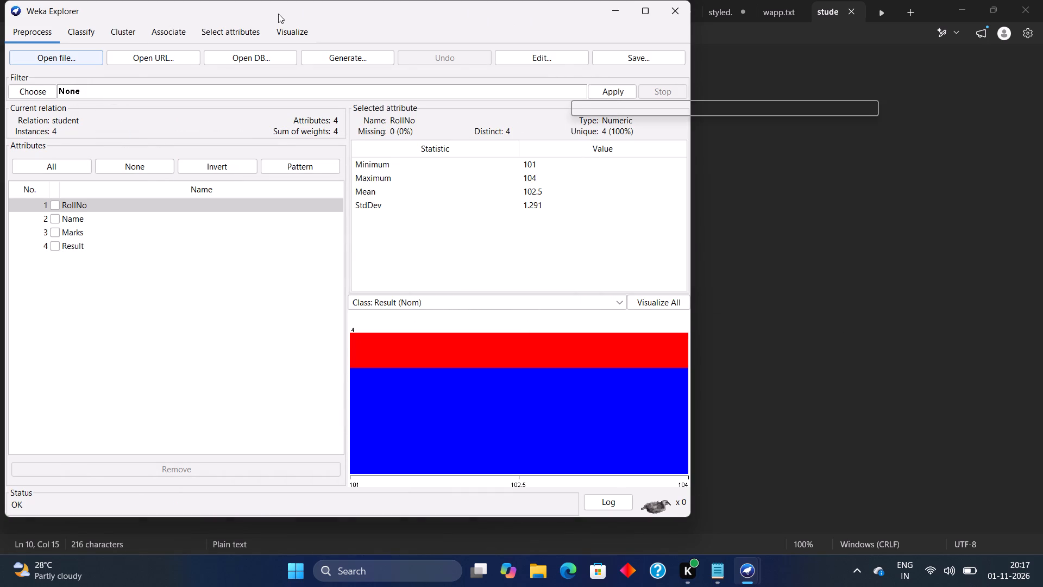
Save the loaded dataset in Documents as student.csv with the CSV comma separated file type, overwriting the existing file.
left_click(633, 58)
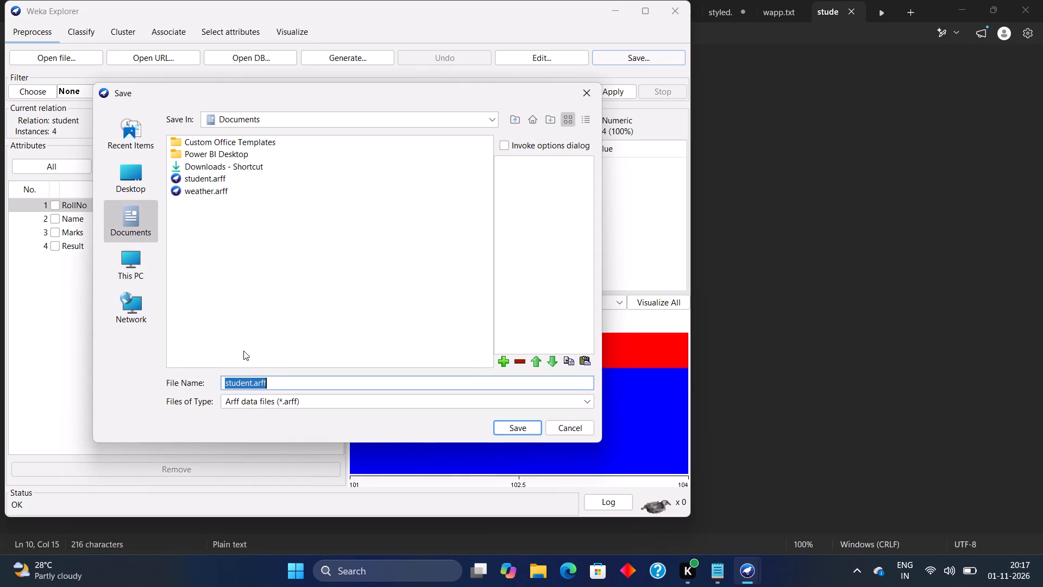
left_click(303, 400)
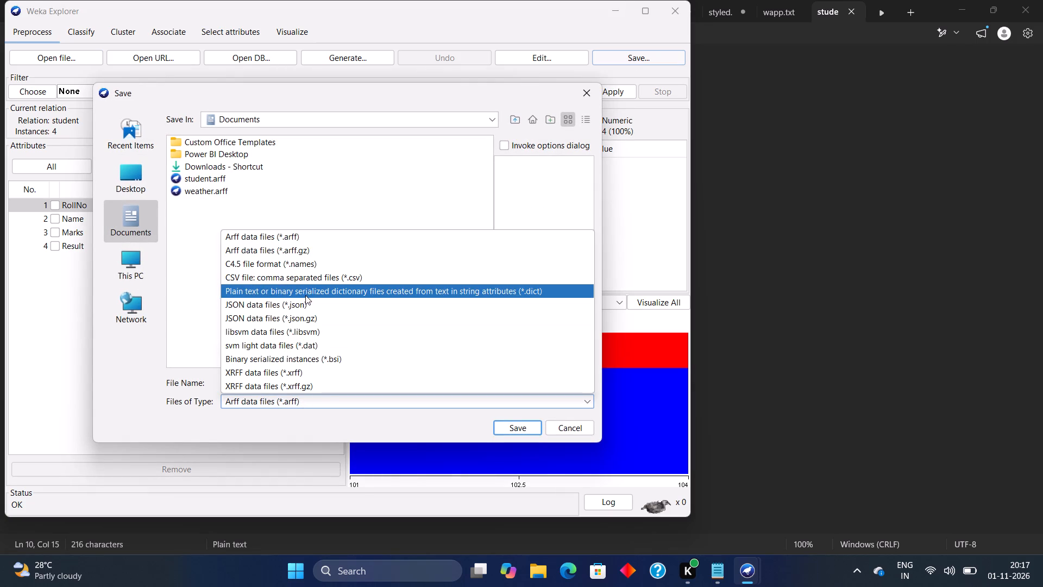
left_click(305, 277)
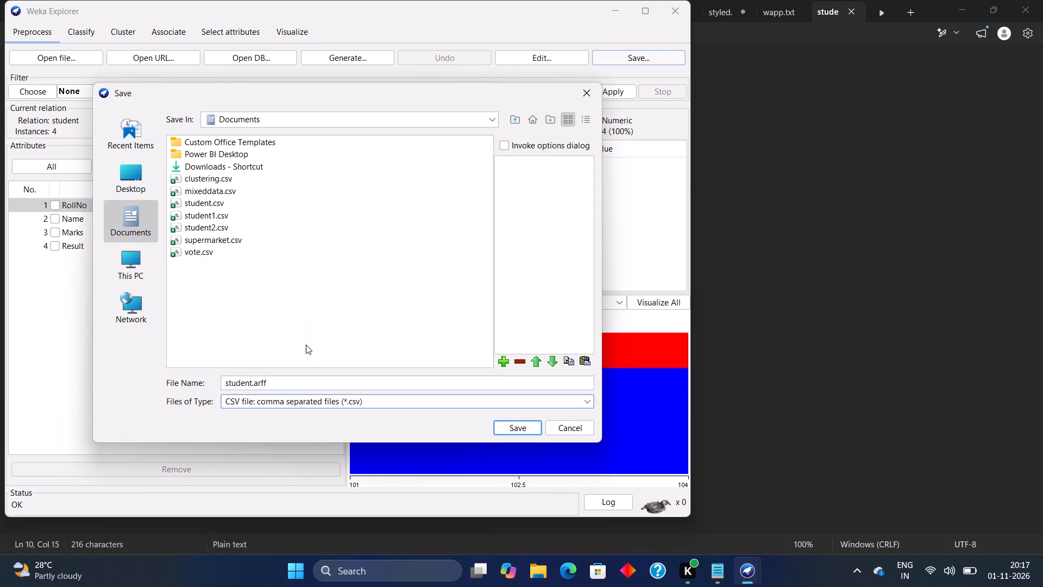
left_click(294, 379)
key("BackSpace")
key("BackSpace")
key("BackSpace")
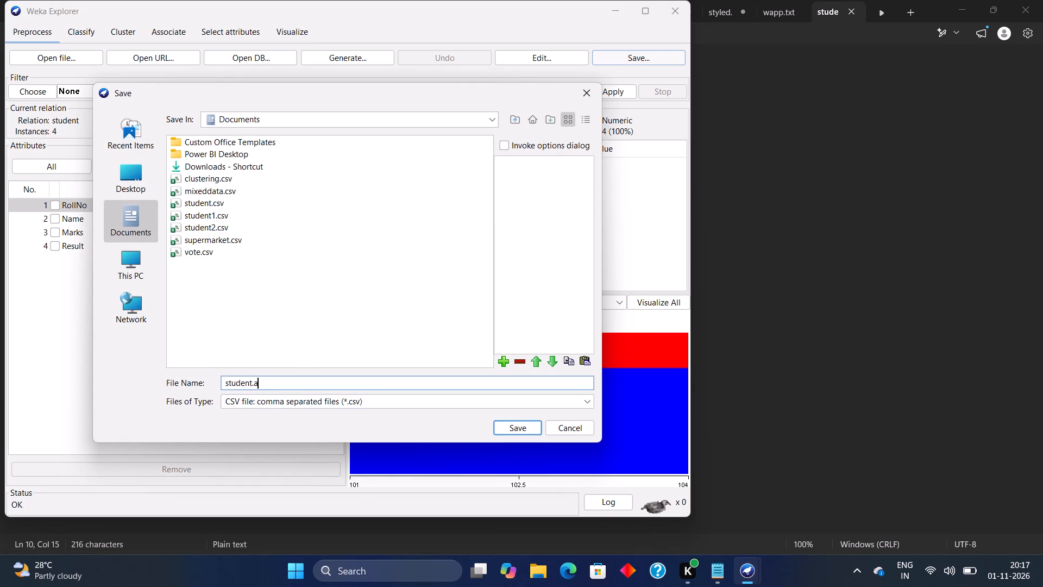
key("BackSpace")
type("csv")
left_click(508, 428)
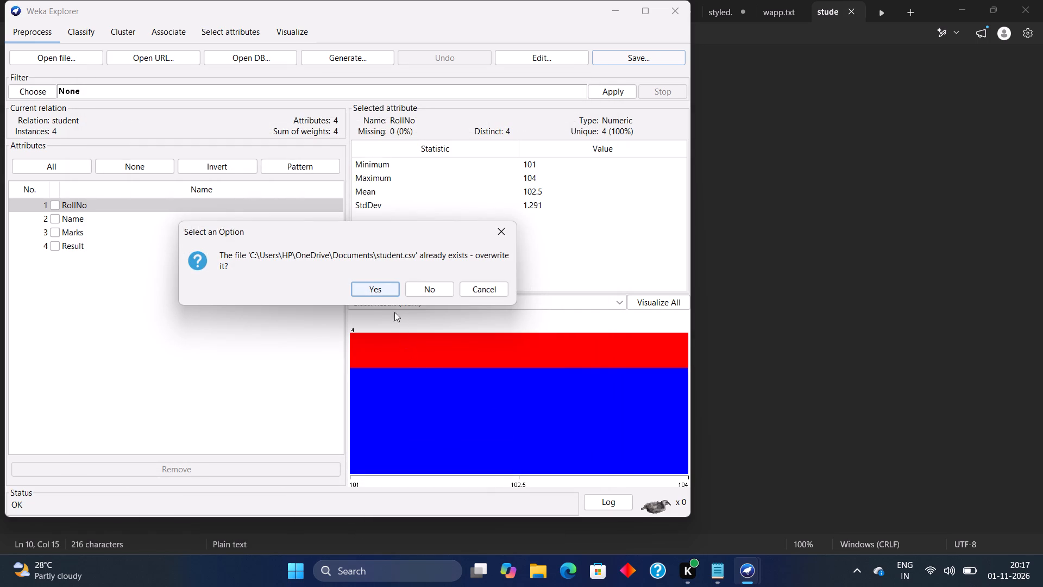
left_click(380, 286)
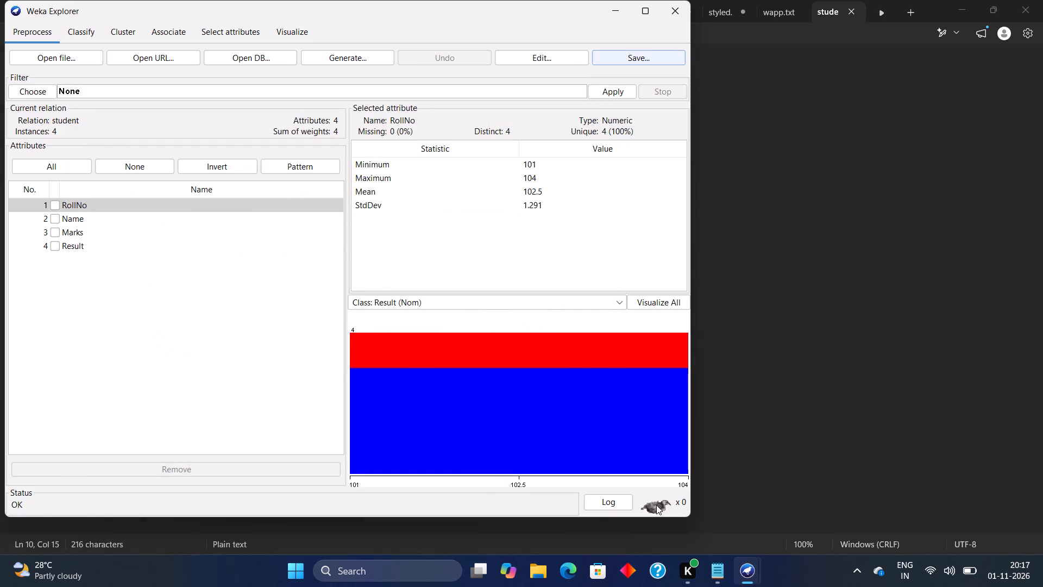
Switch to Notepad and open student.csv from the Documents folder.
left_click(713, 570)
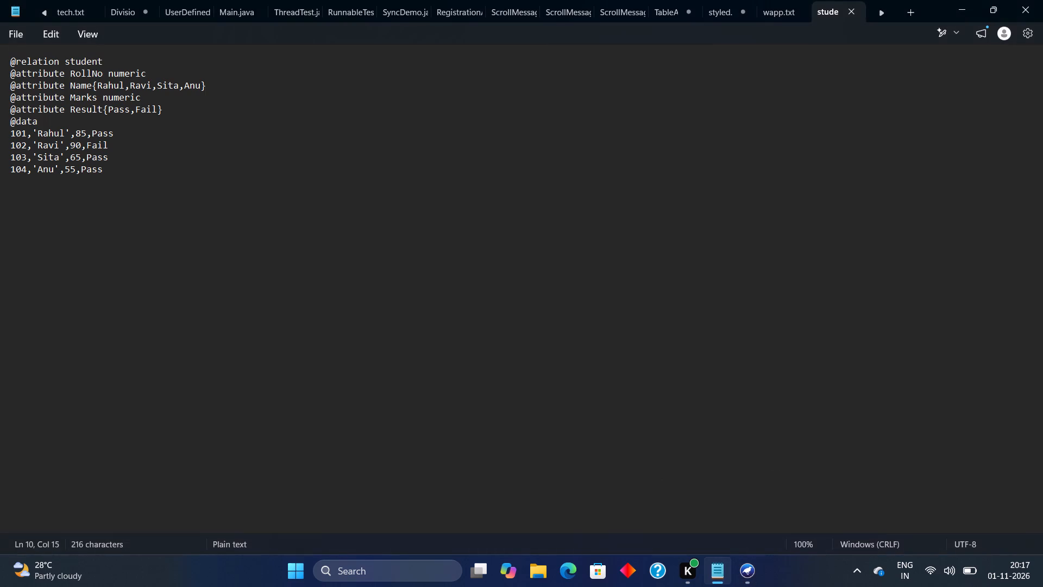
left_click(21, 33)
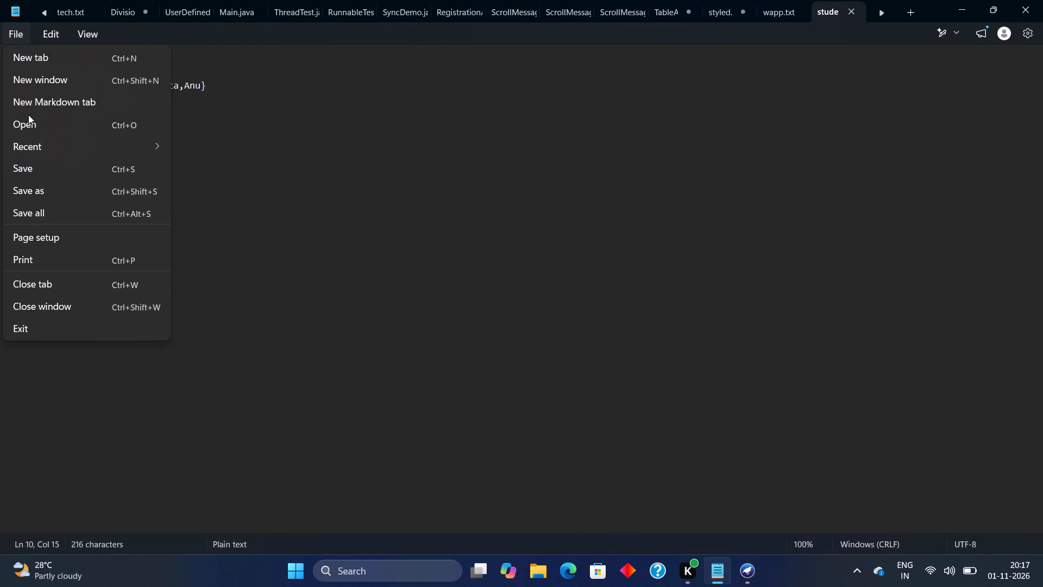
left_click(28, 121)
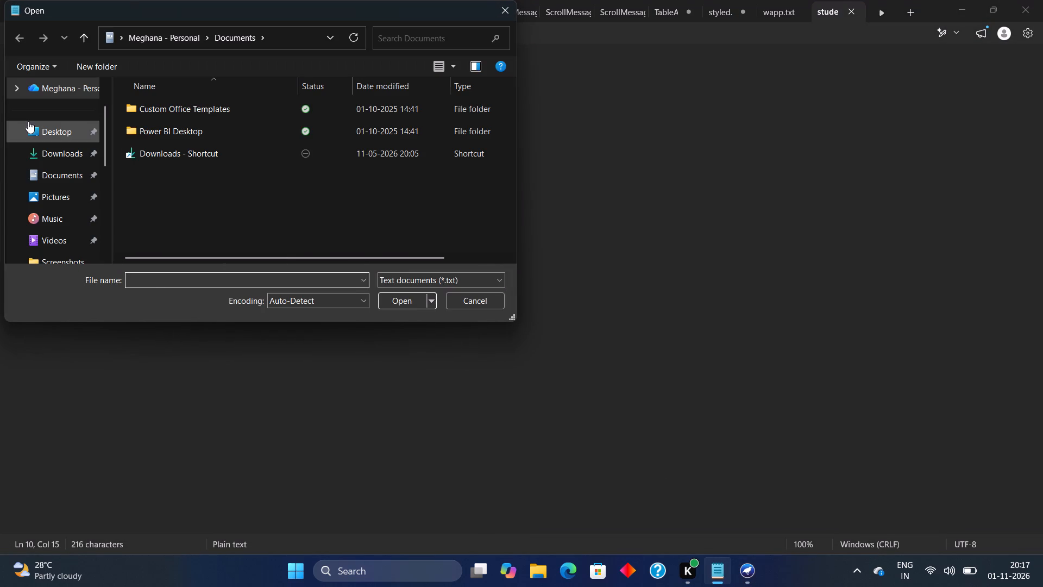
type("stude")
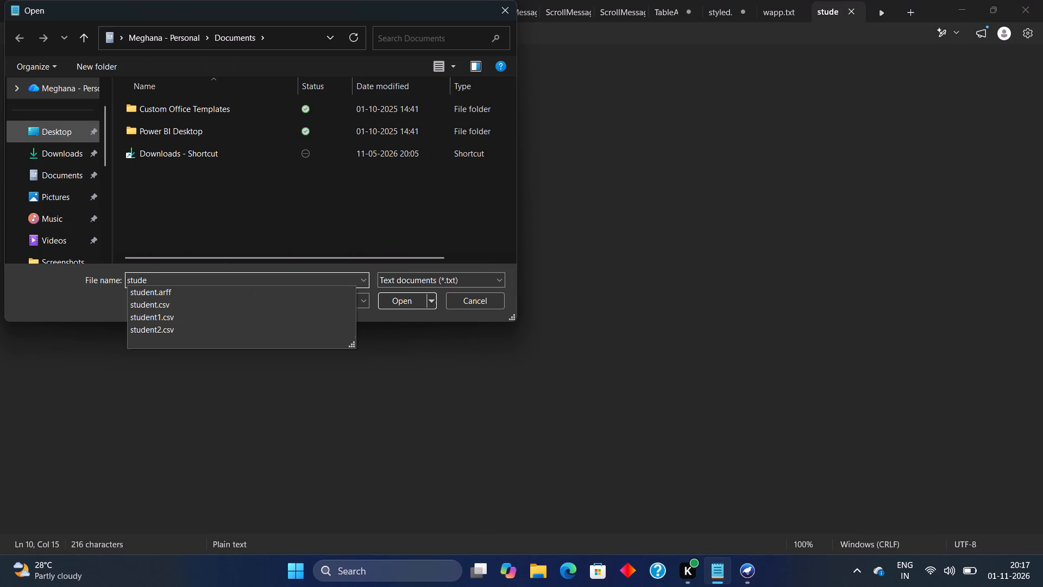
left_click(160, 305)
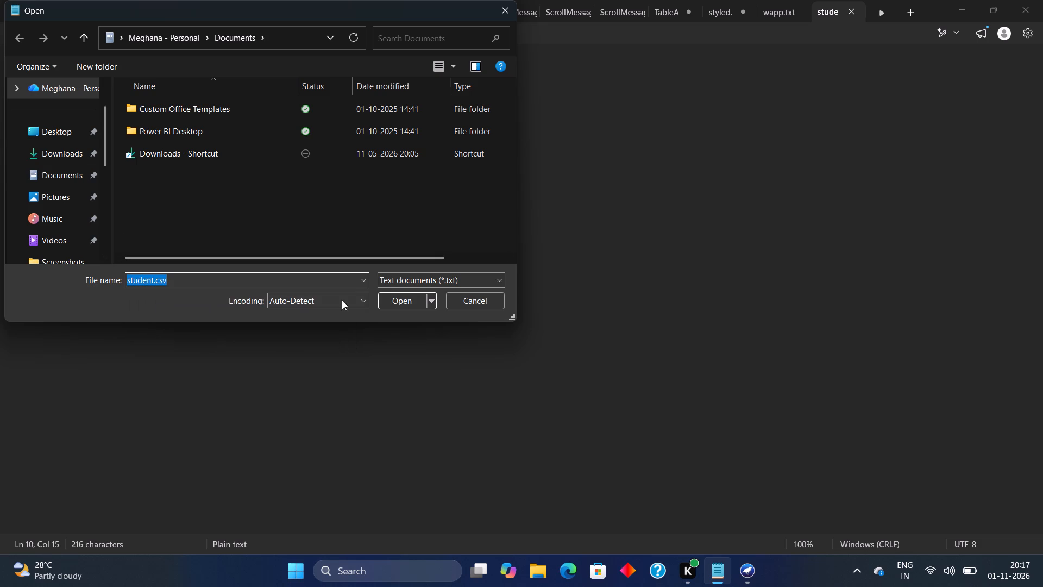
left_click(401, 300)
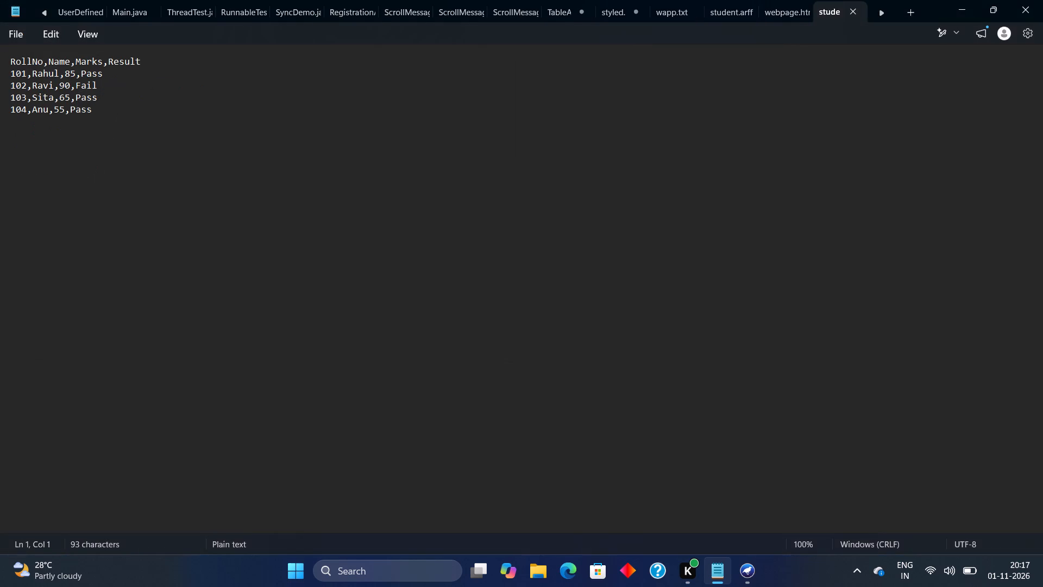
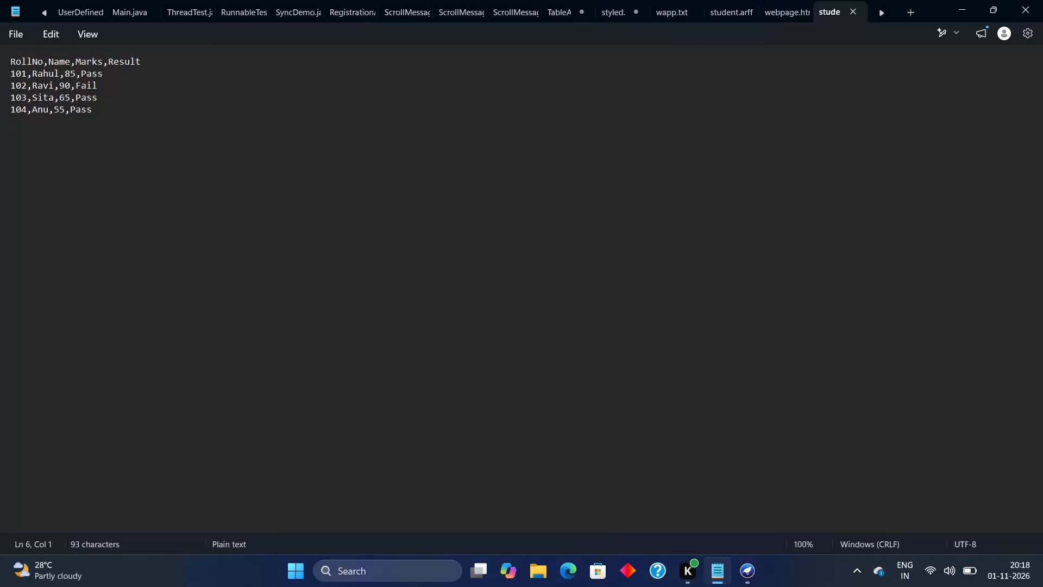
Switch to Weka Explorer and save the dataset in Documents under the name student_new.arff, with the CSV comma separated file type.
left_click(750, 577)
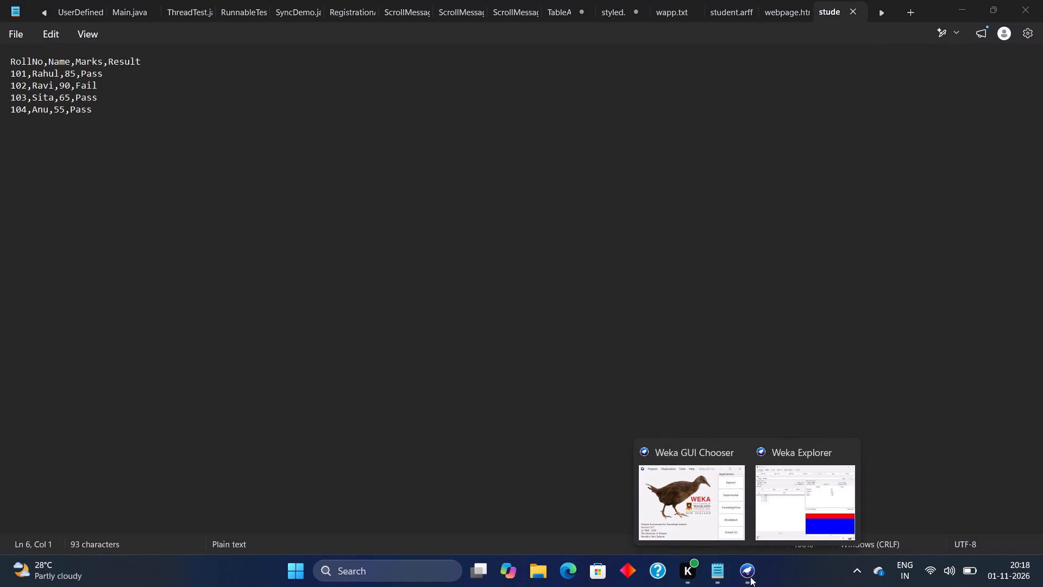
left_click(706, 530)
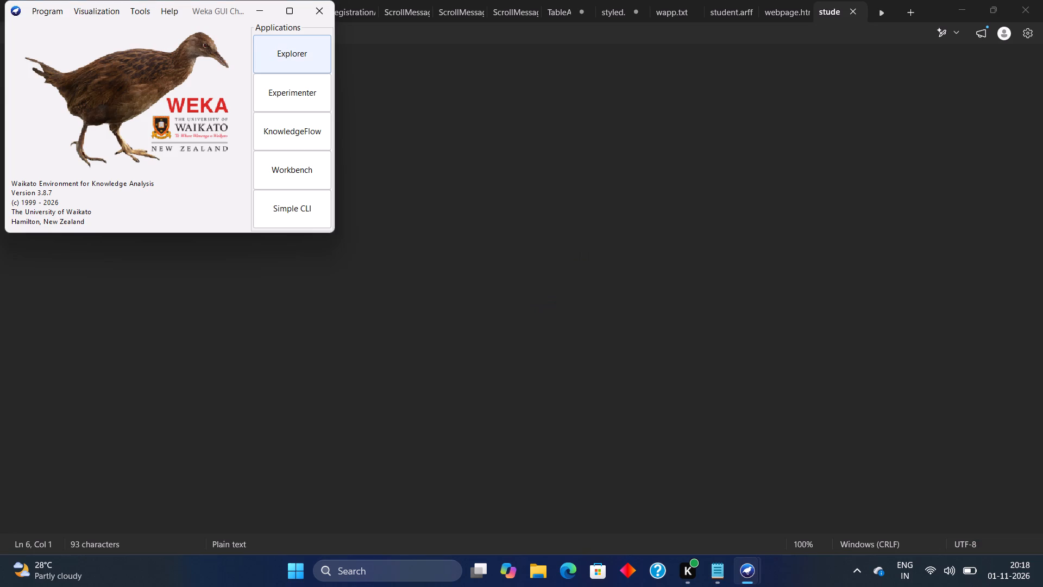
left_click(795, 526)
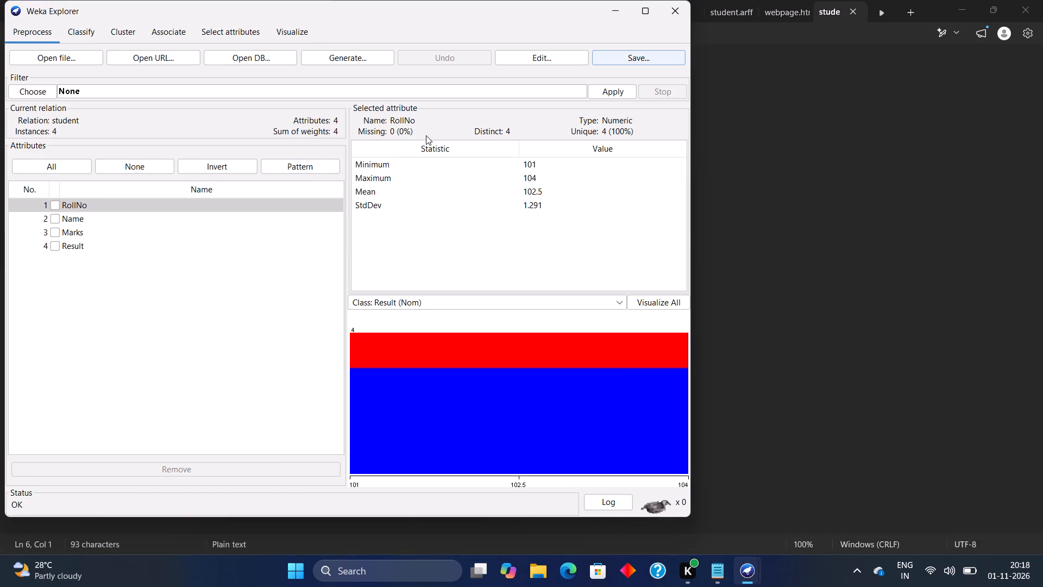
left_click(633, 57)
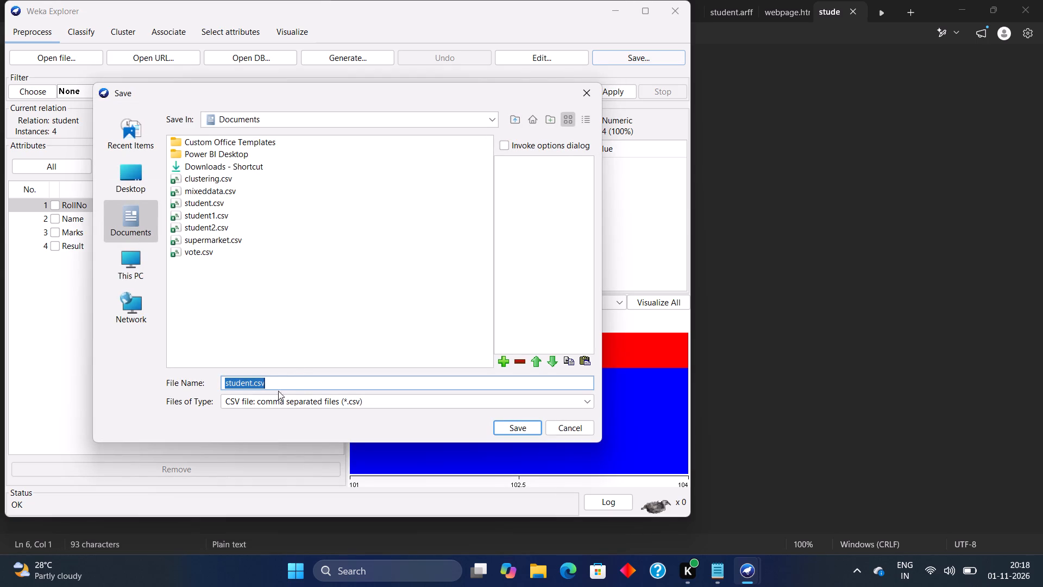
left_click(280, 408)
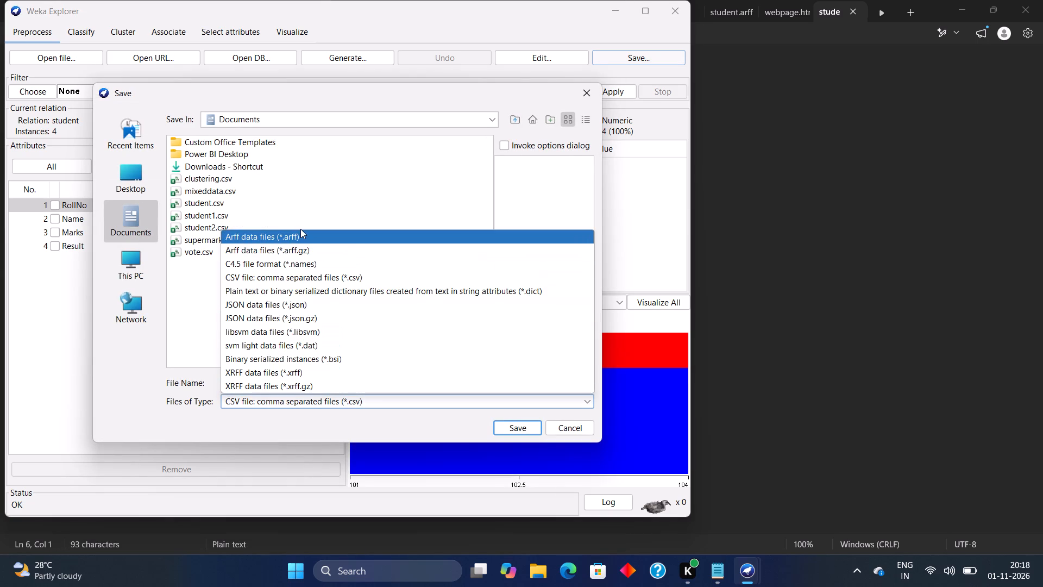
left_click(300, 229)
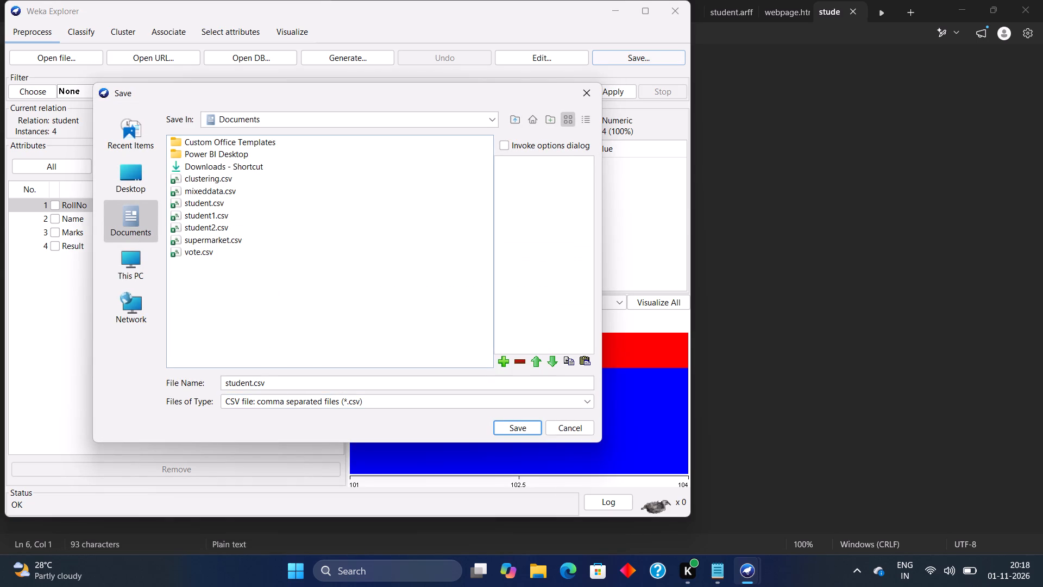
left_click(273, 382)
key("BackSpace")
key("BackSpace")
key("BackSpace")
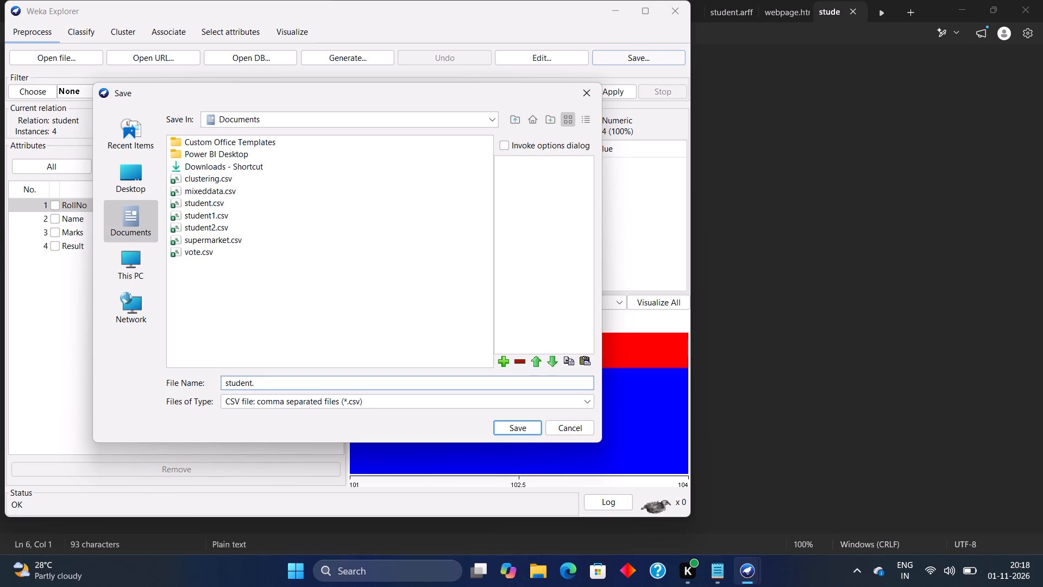
key("BackSpace")
type("_new")
type(".arff")
left_click(508, 428)
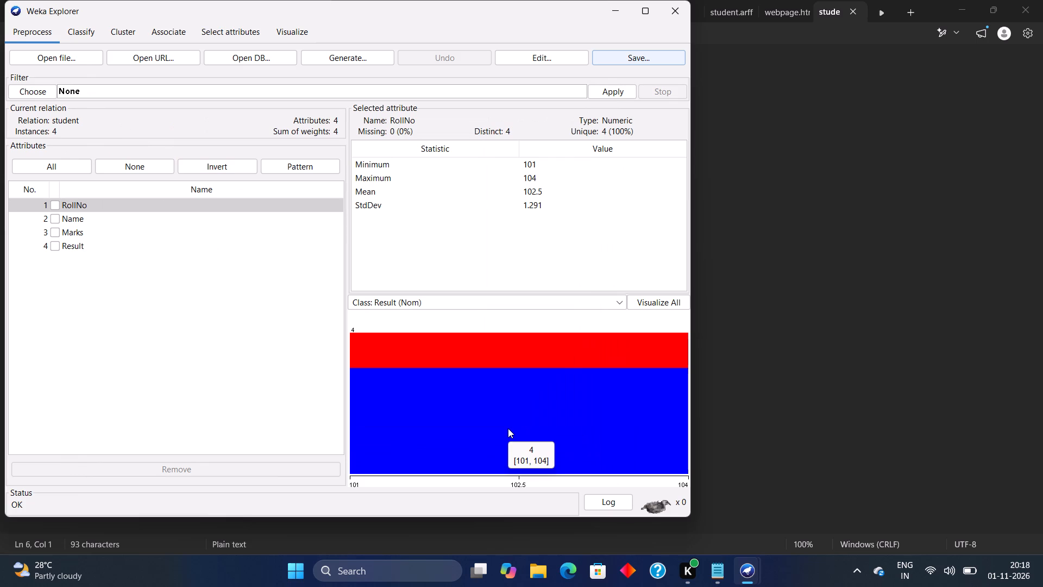
Switch to Notepad and open student_new.arff.csv from the Documents folder.
left_click(719, 584)
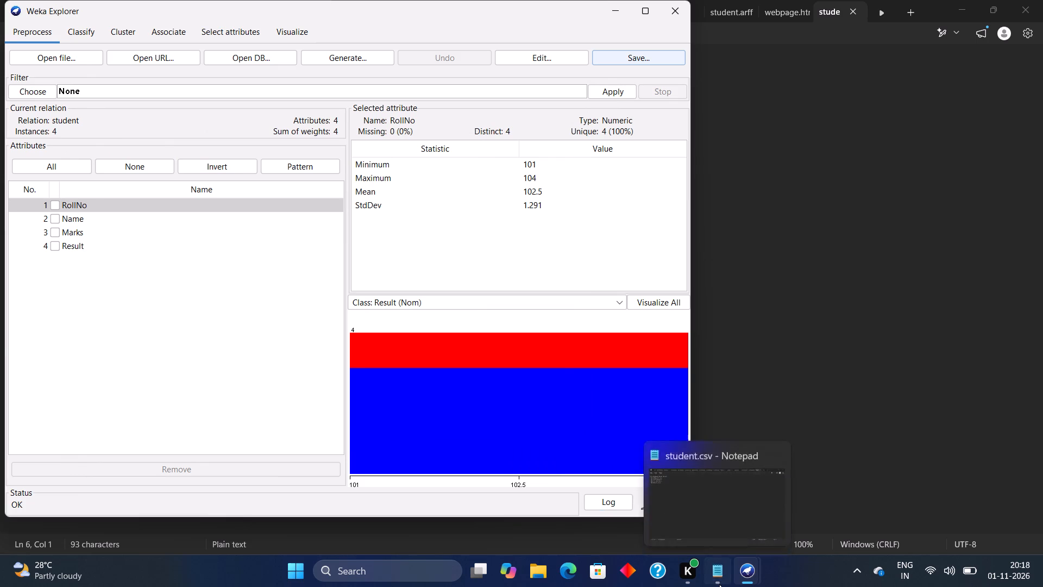
left_click(15, 30)
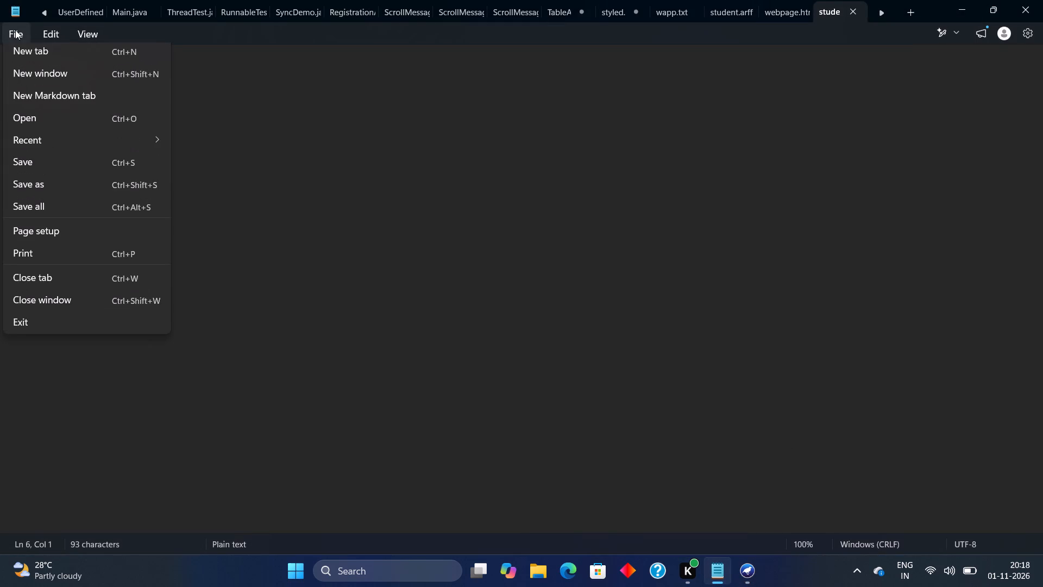
left_click(21, 123)
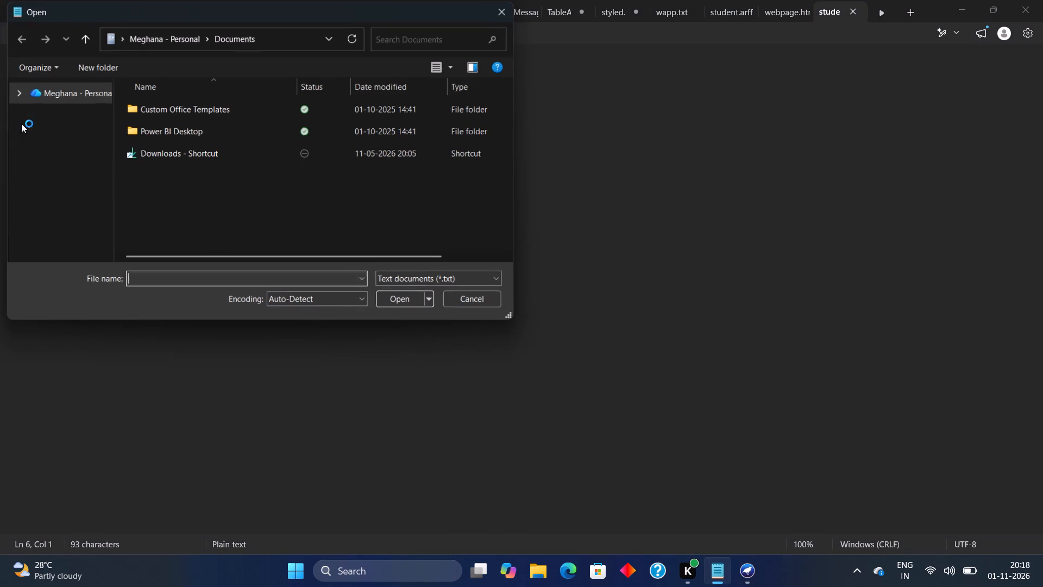
type("student")
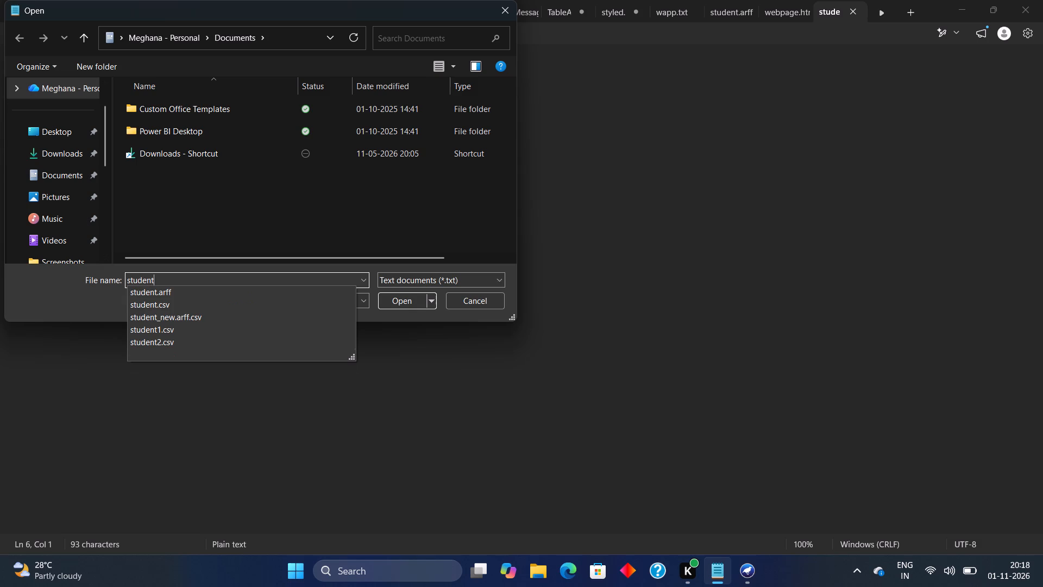
left_click(170, 314)
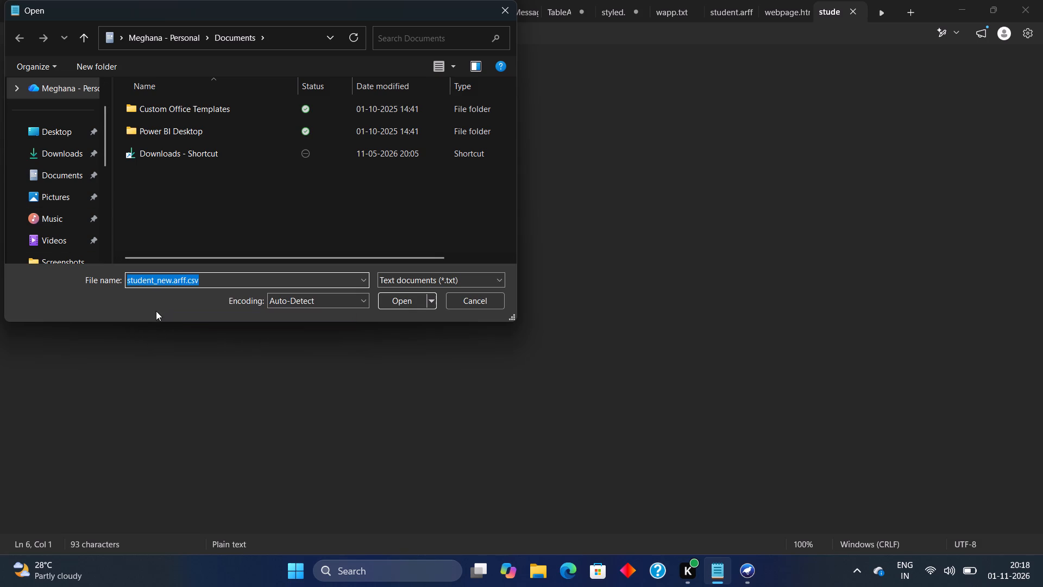
left_click(418, 295)
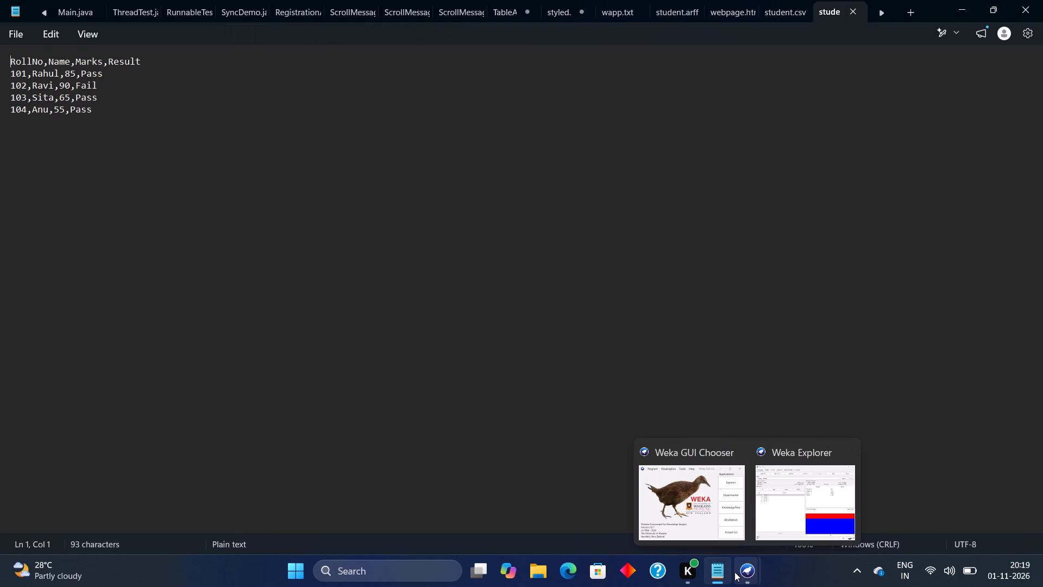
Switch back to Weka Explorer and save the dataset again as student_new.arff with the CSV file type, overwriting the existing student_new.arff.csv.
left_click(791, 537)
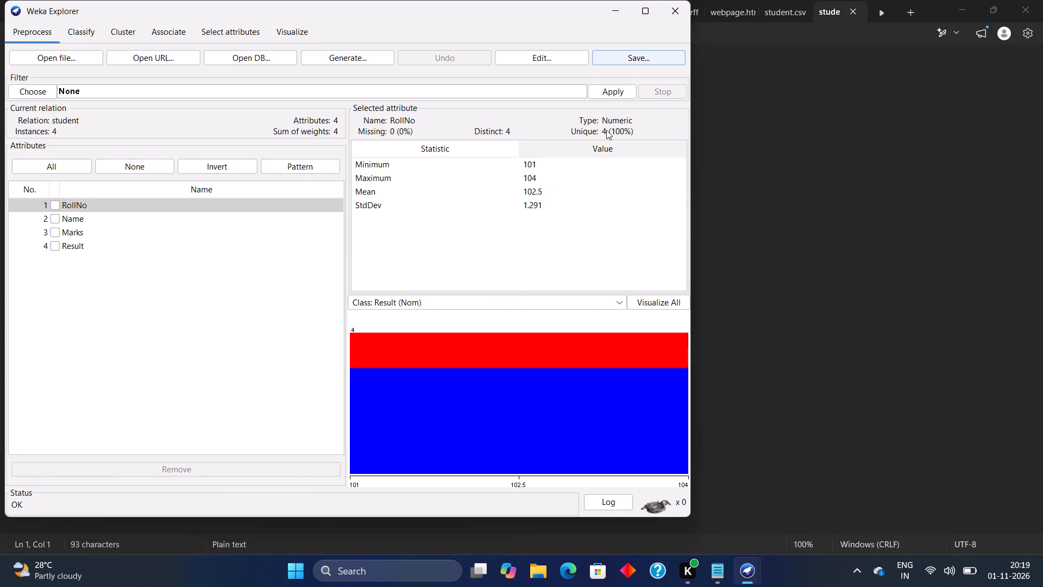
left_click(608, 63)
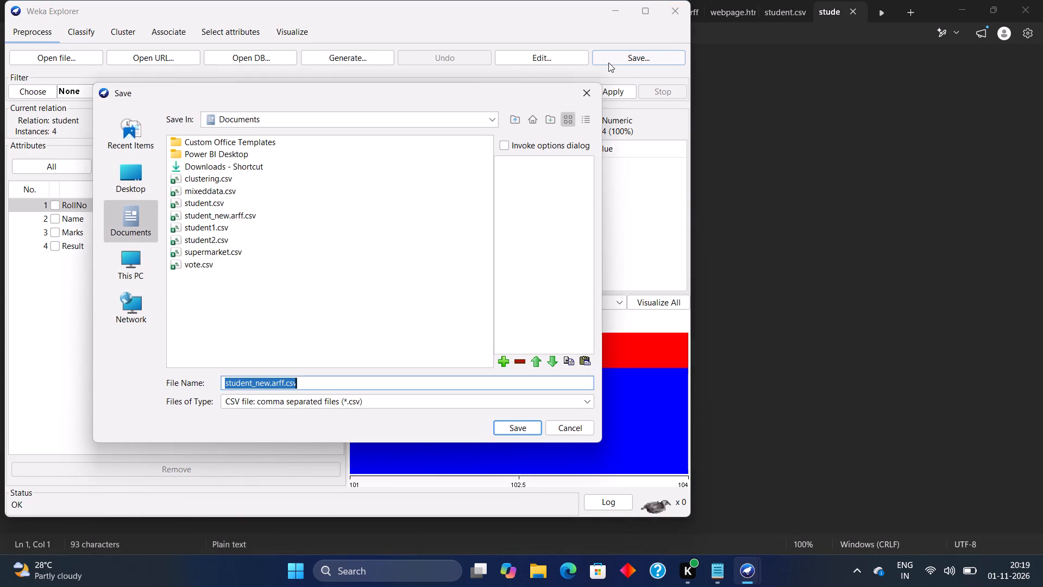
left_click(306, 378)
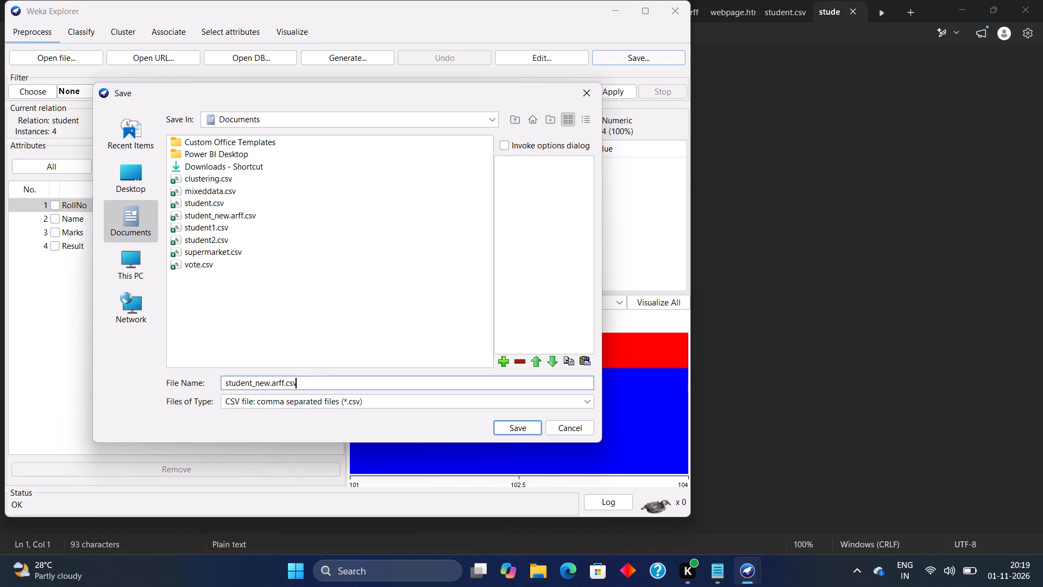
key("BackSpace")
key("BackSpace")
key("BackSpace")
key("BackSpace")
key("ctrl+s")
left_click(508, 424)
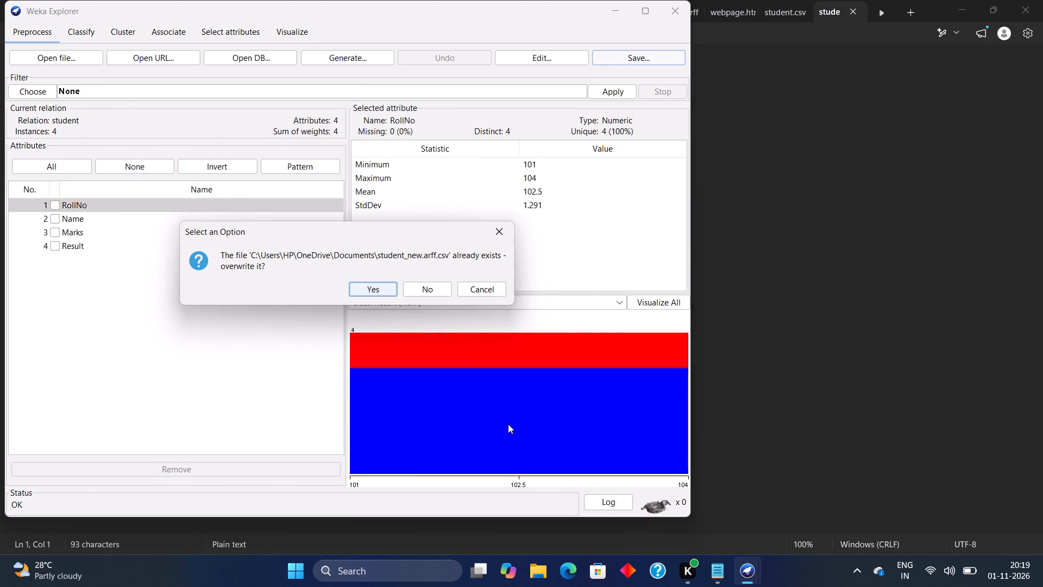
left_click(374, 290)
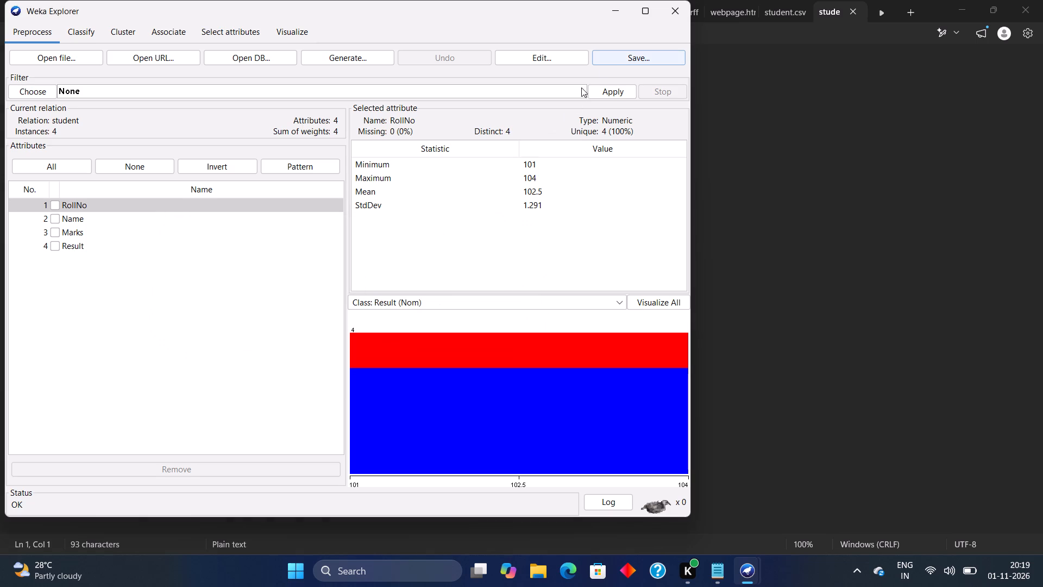
Save the dataset in Documents as student_new.arff with the Arff data files type.
left_click(614, 58)
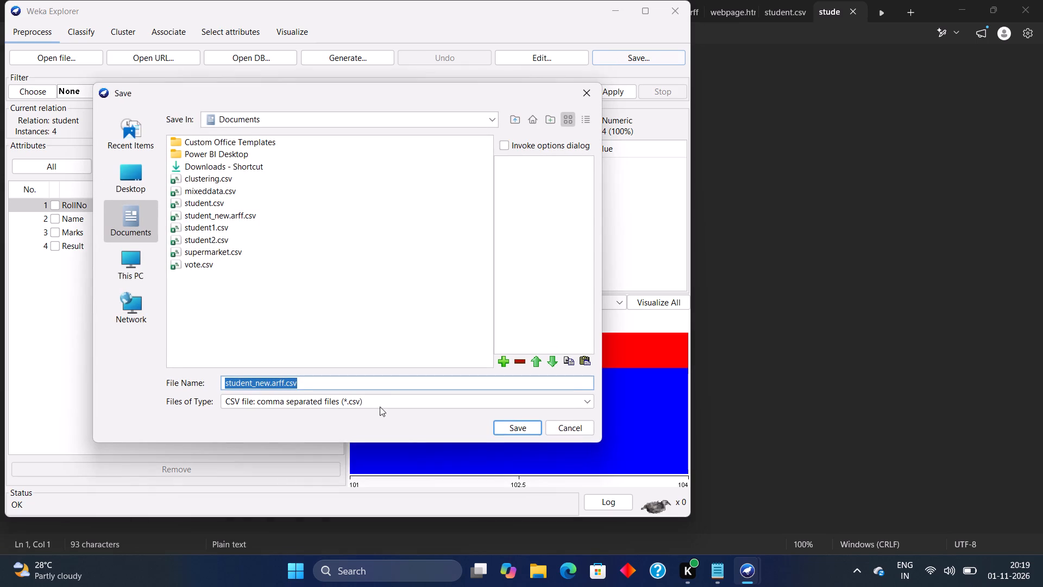
left_click(310, 380)
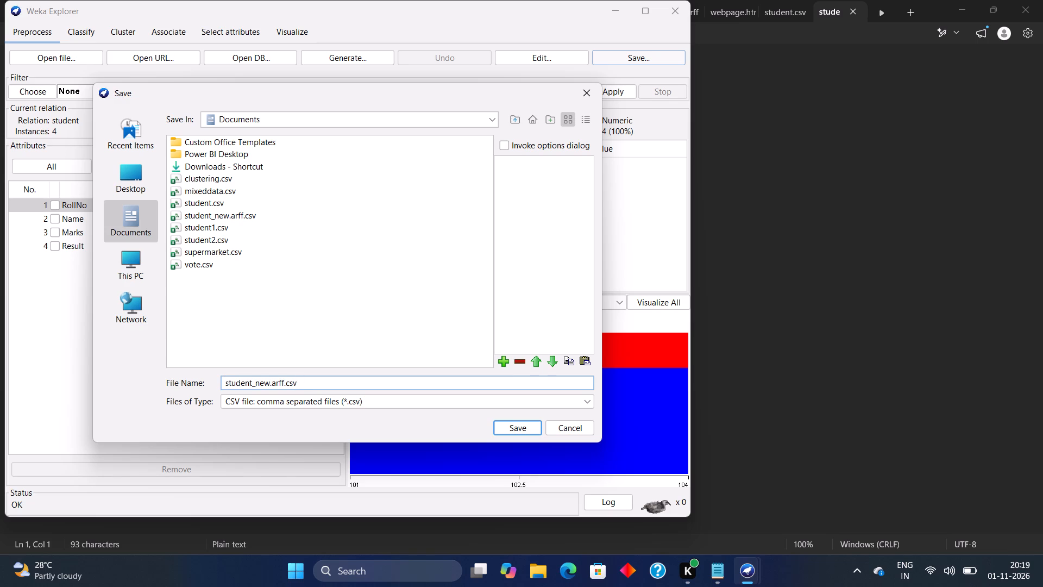
left_click(311, 401)
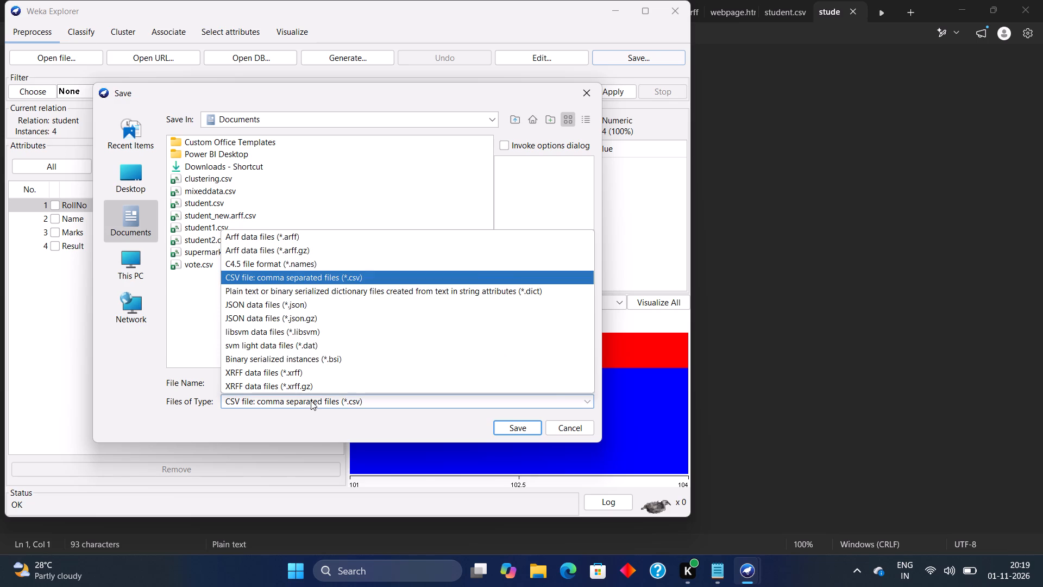
left_click(283, 229)
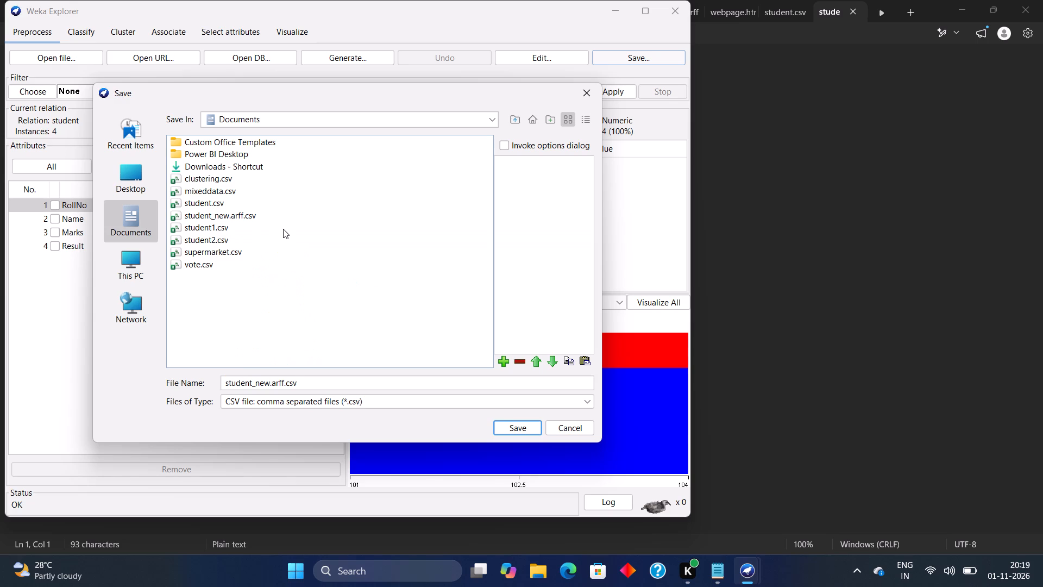
left_click(261, 403)
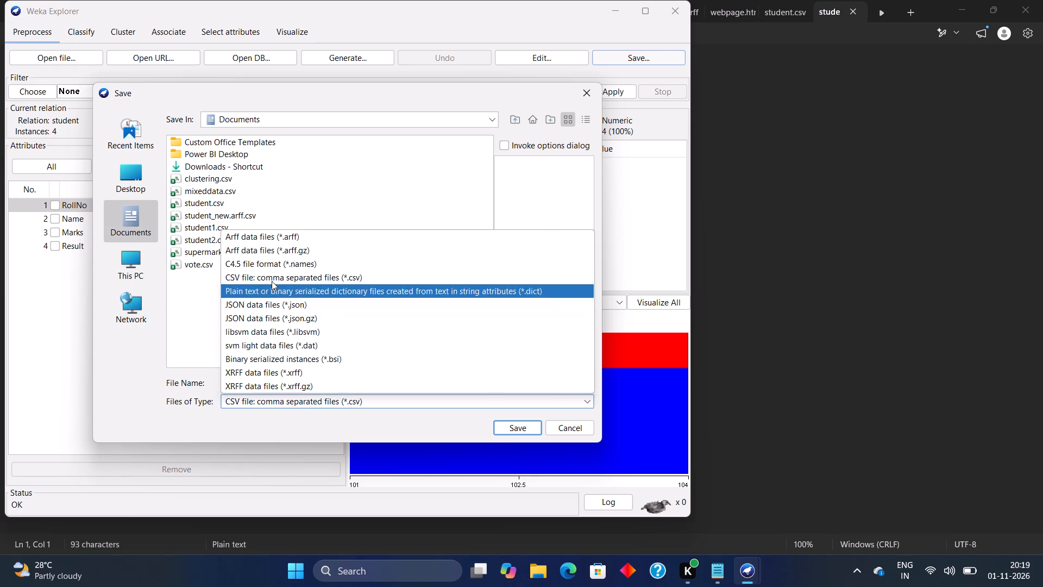
left_click(272, 238)
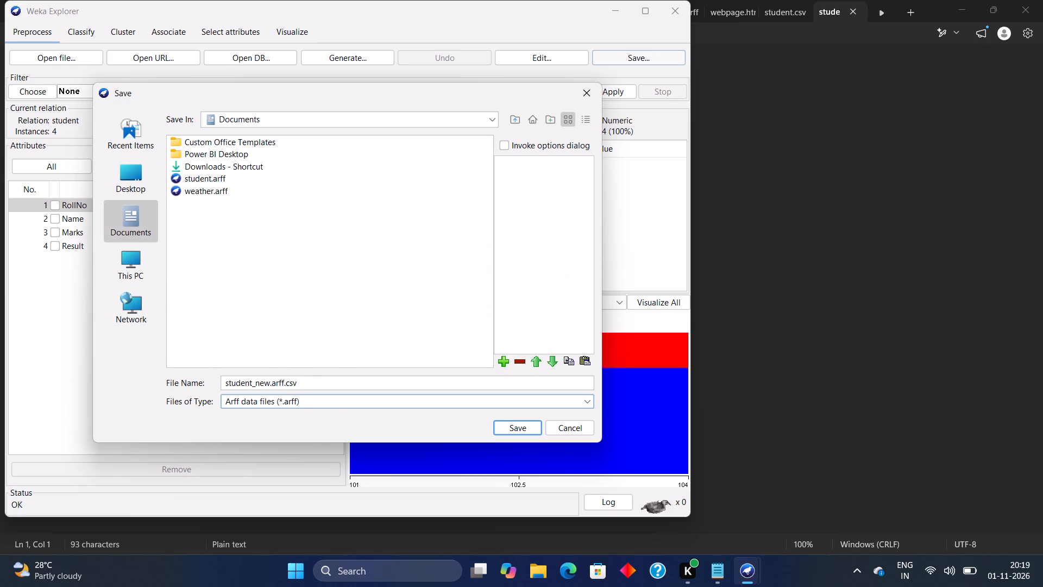
left_click(304, 383)
key("BackSpace")
key("BackSpace")
key("BackSpace")
key("BackSpace")
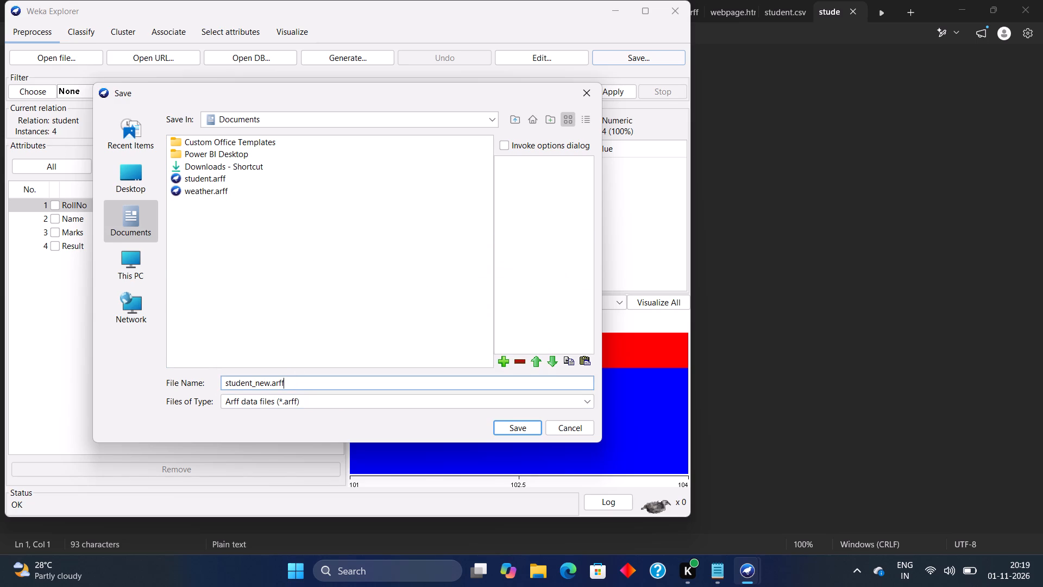
left_click(521, 426)
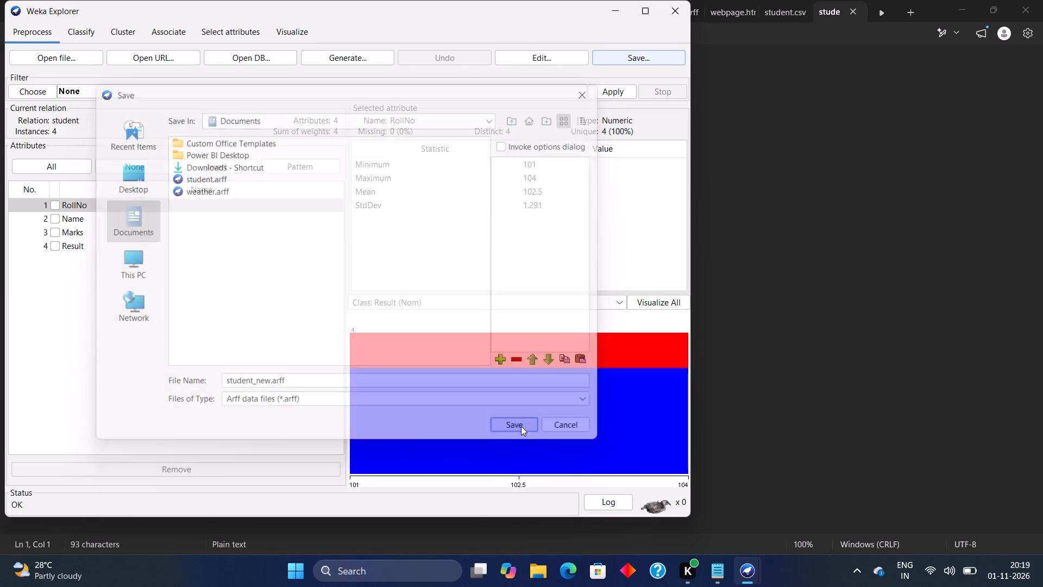
Switch to Notepad and open student_new.arff from the Documents folder.
left_click(719, 574)
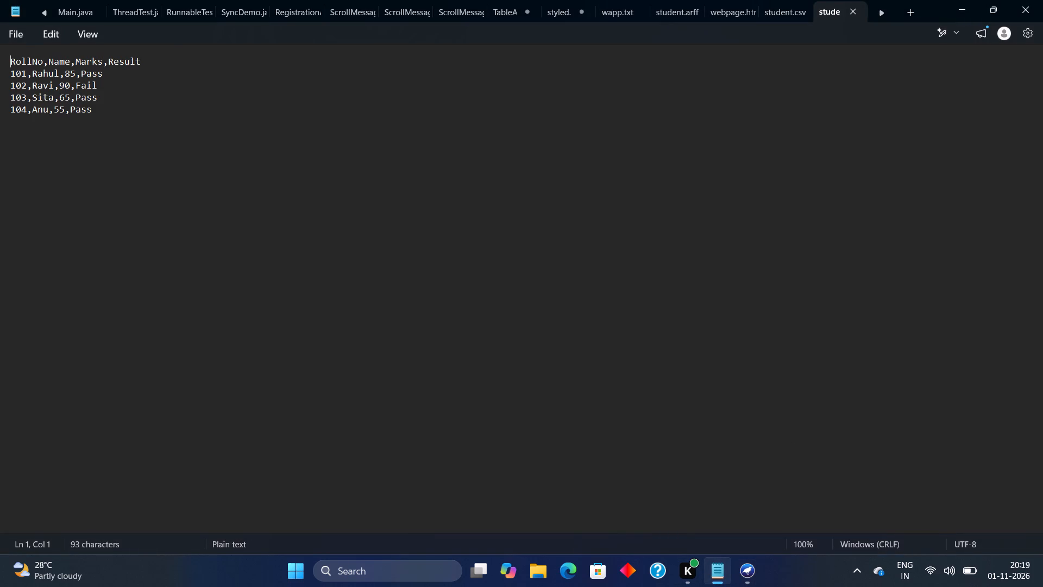
left_click(22, 43)
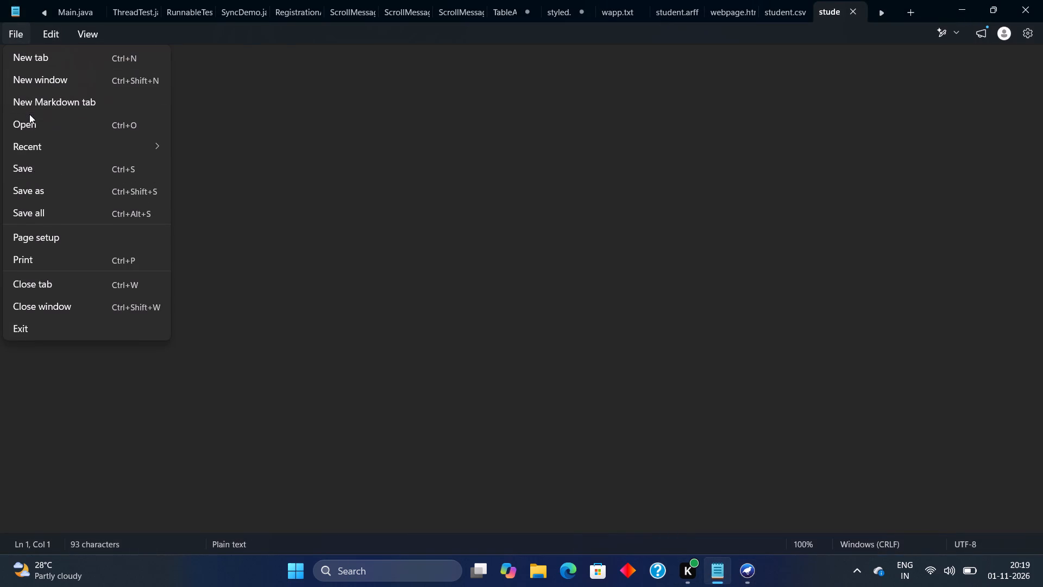
left_click(29, 114)
left_click(29, 123)
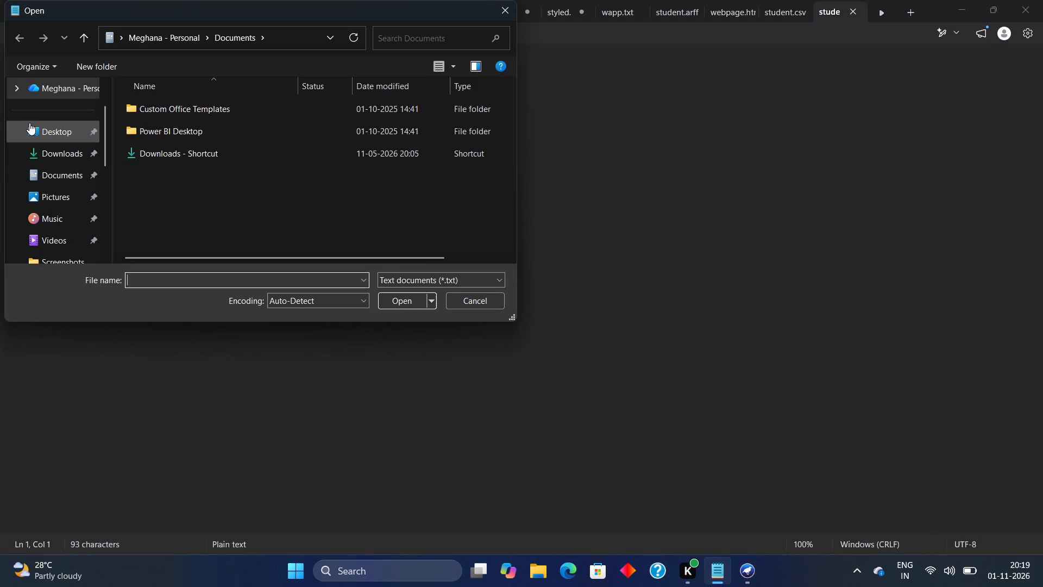
type("stu")
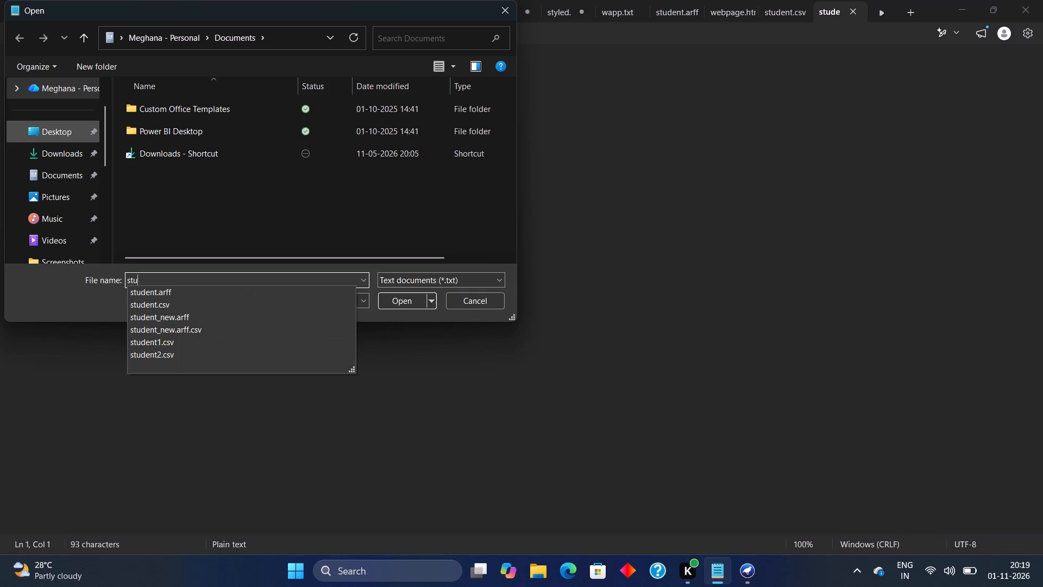
left_click(154, 317)
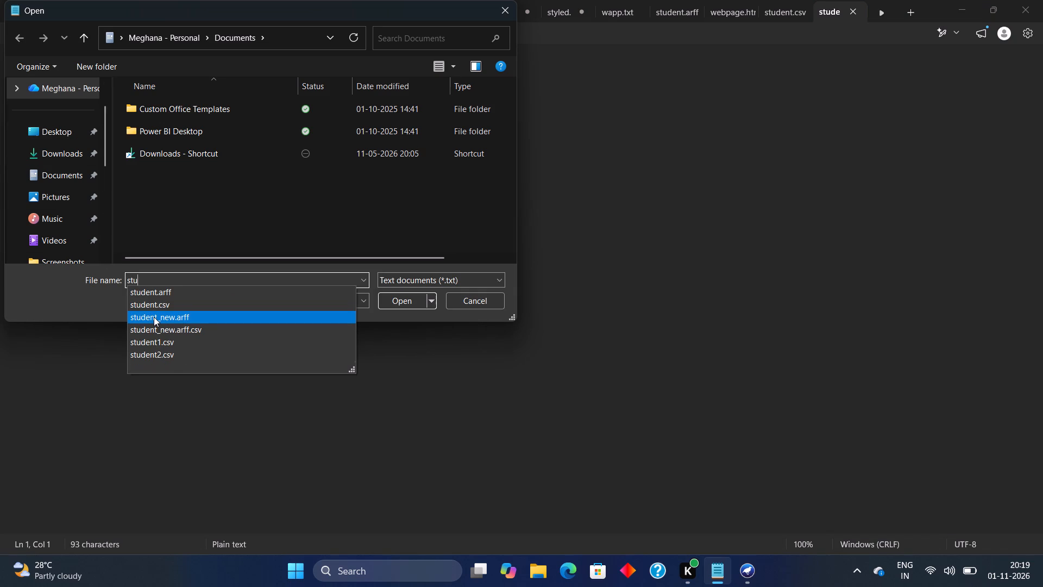
left_click(402, 301)
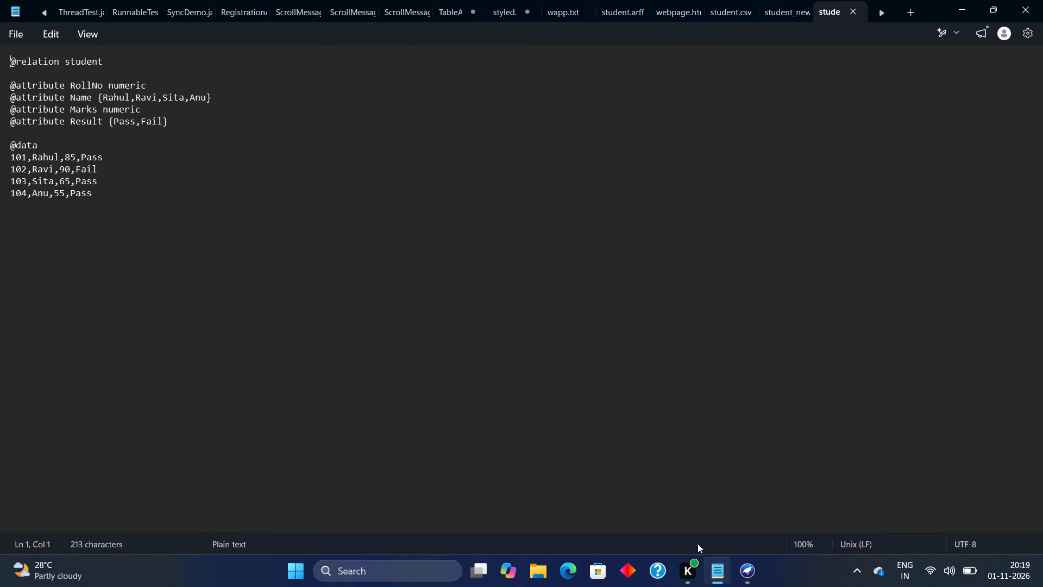
Switch to Weka Explorer and maximize its window.
left_click(737, 571)
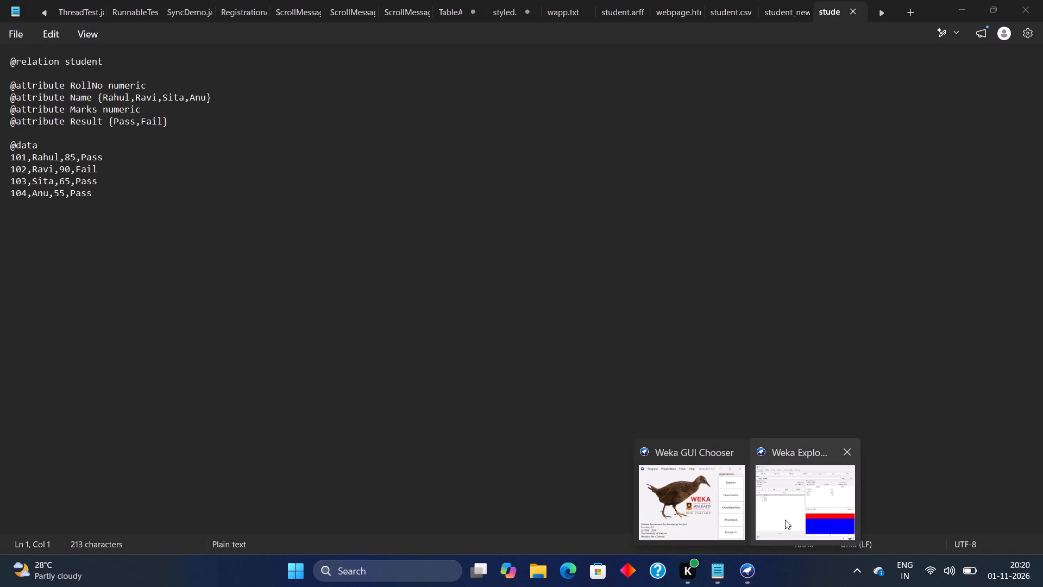
left_click(785, 520)
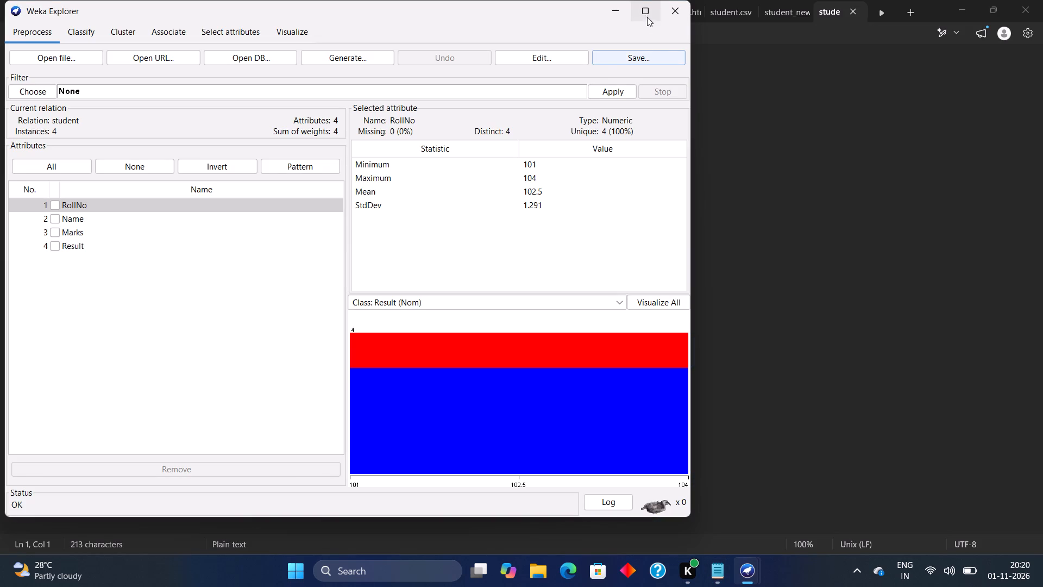
left_click(647, 16)
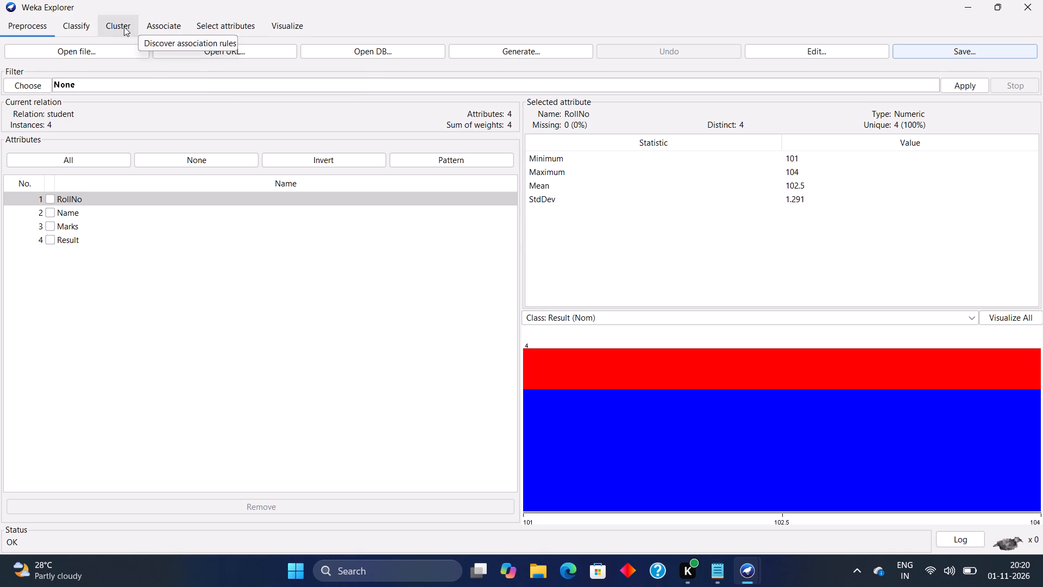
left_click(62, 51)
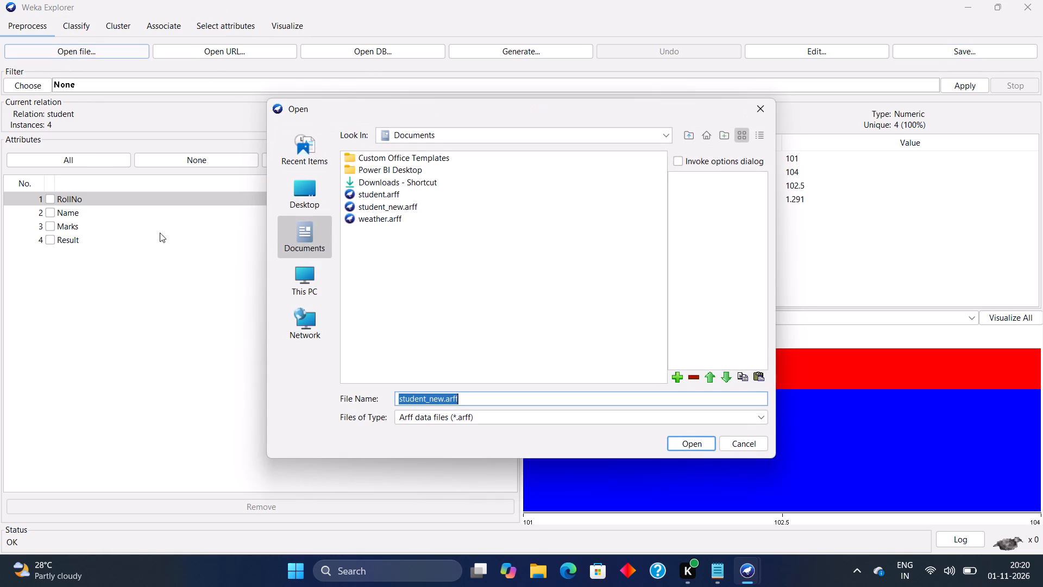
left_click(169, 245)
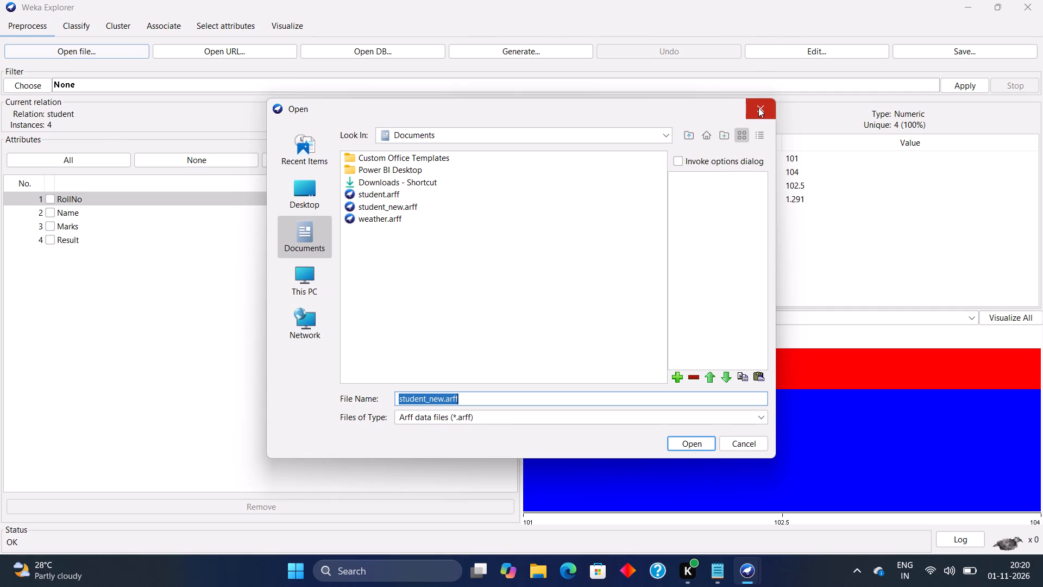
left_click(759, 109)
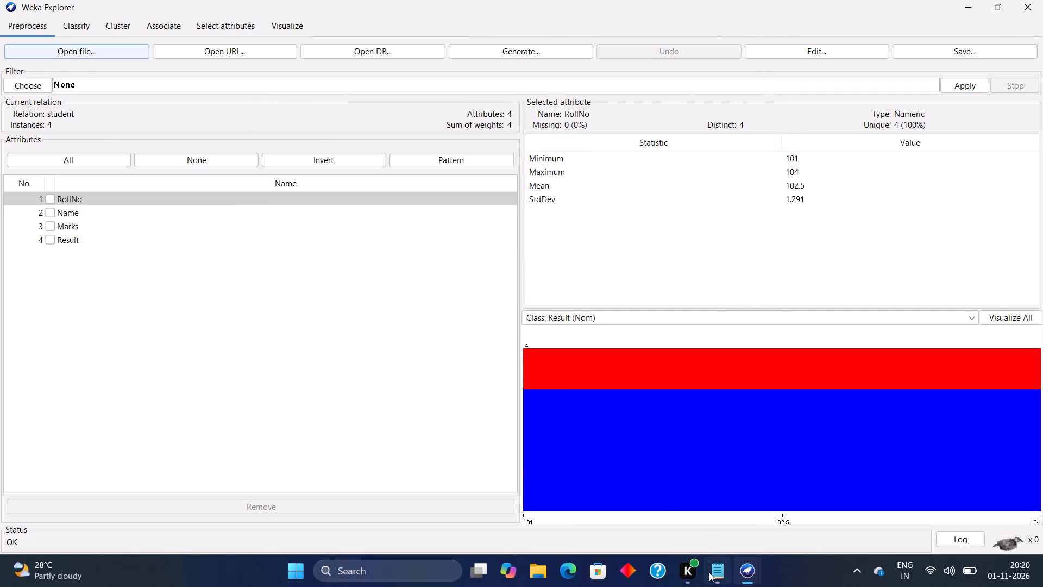
Switch to Notepad and create a new blank document in its own tab.
left_click(709, 572)
left_click(26, 34)
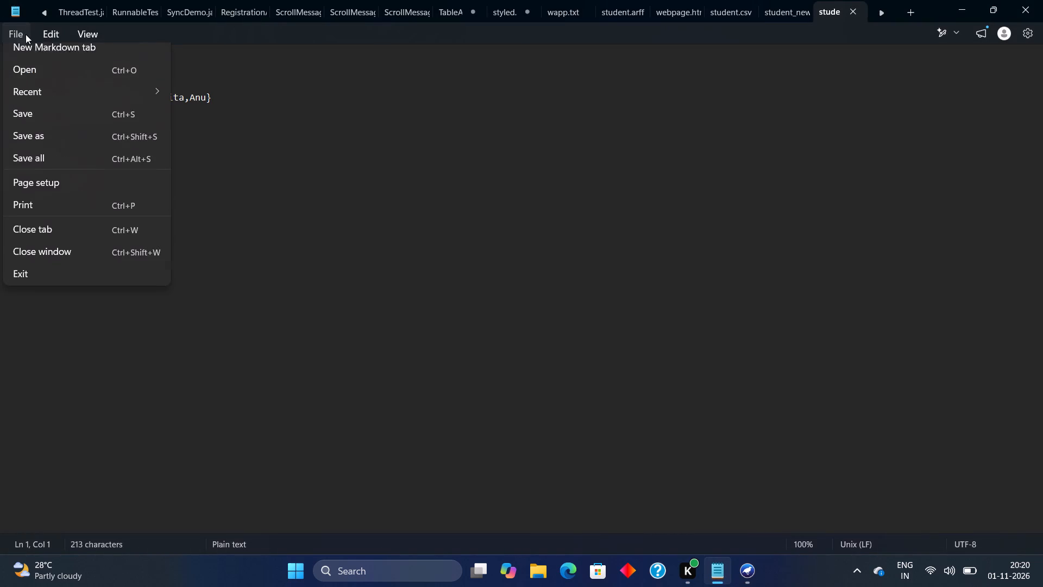
left_click(29, 51)
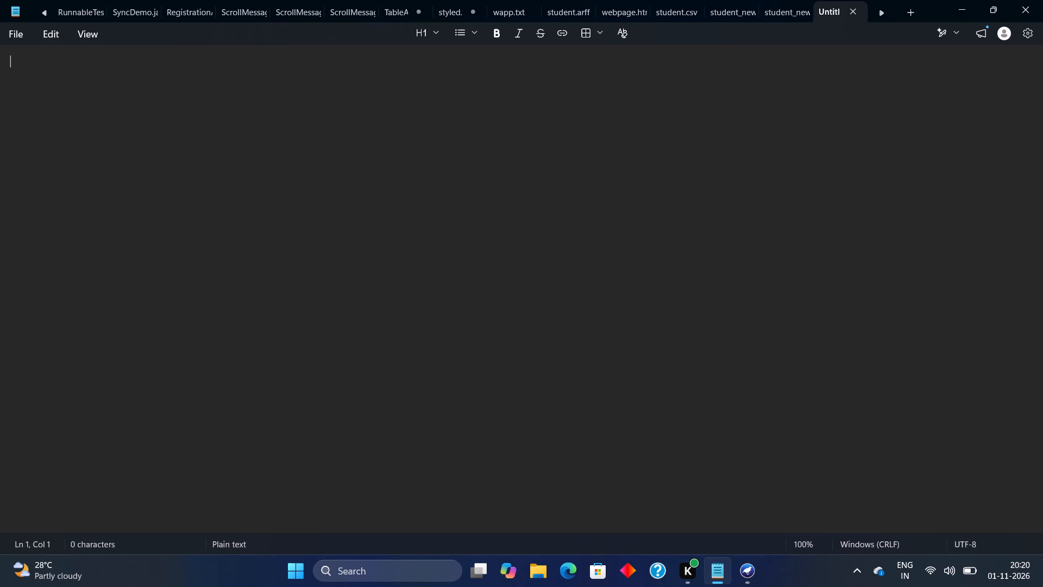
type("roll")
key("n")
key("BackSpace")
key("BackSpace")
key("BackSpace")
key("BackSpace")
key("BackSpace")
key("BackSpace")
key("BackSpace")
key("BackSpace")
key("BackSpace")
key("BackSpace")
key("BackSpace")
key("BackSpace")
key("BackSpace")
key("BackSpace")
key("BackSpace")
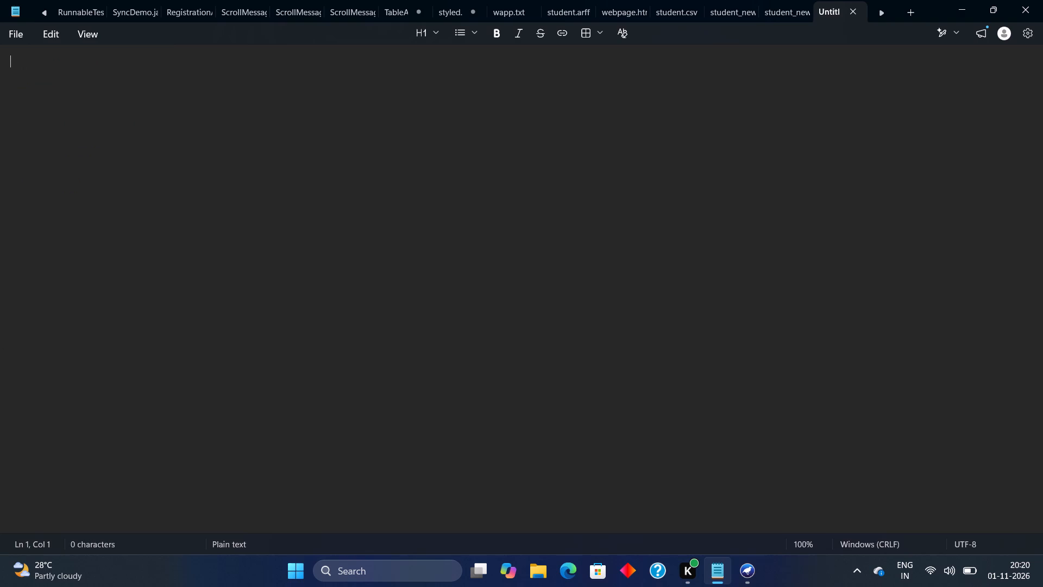
Enter the header row name,maths,science,english,hindi in the blank document and start a new line.
type("name")
key("comma")
type("maths")
key("period")
key("BackSpace")
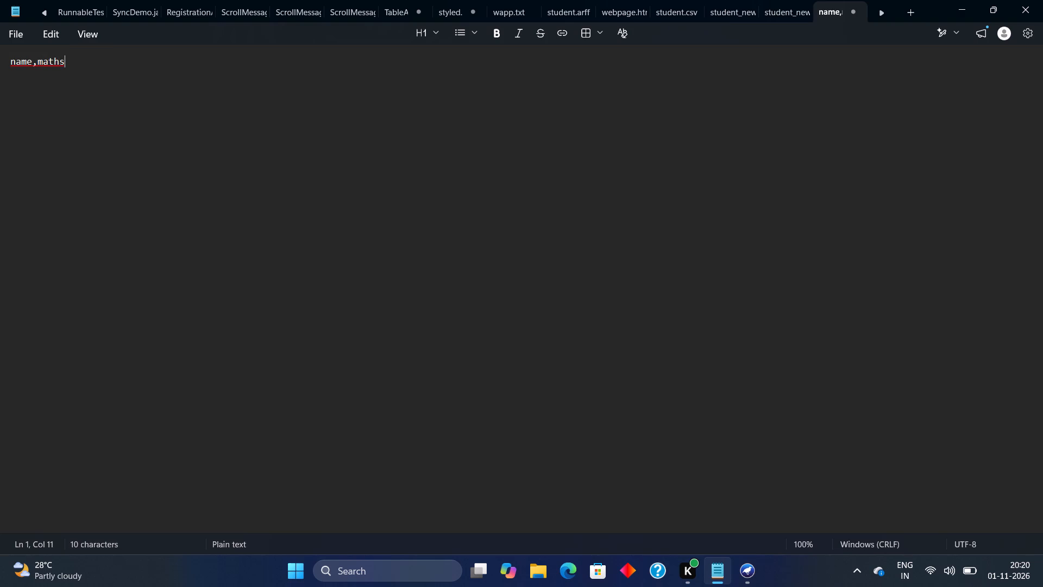
key("comma")
type("science")
type(",english")
key("comma")
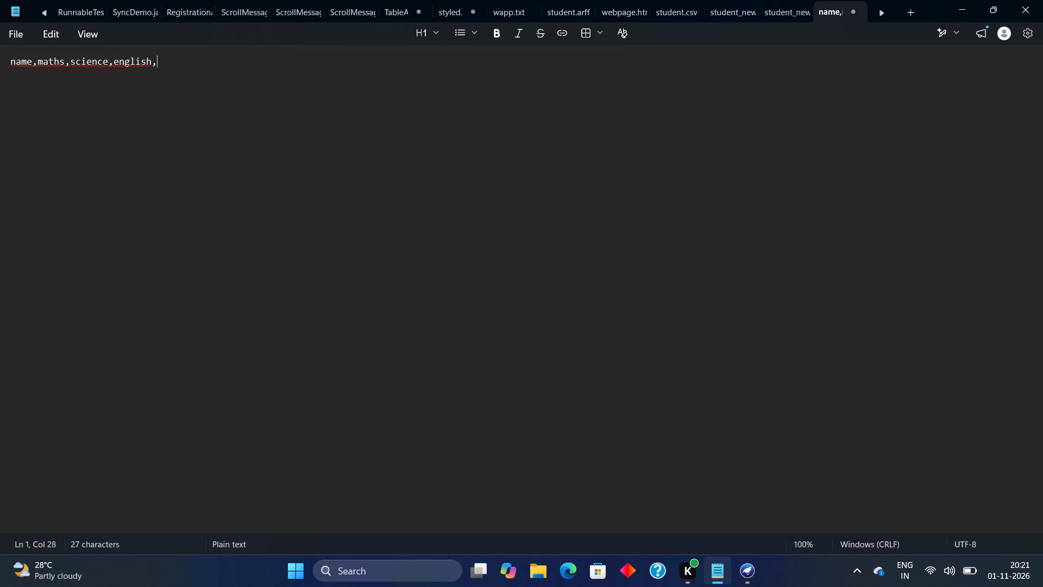
type("hindi")
key("Return")
Enter the first data row ravi,80,40,20,30 below the header and start a new line.
type("ra")
type("vi")
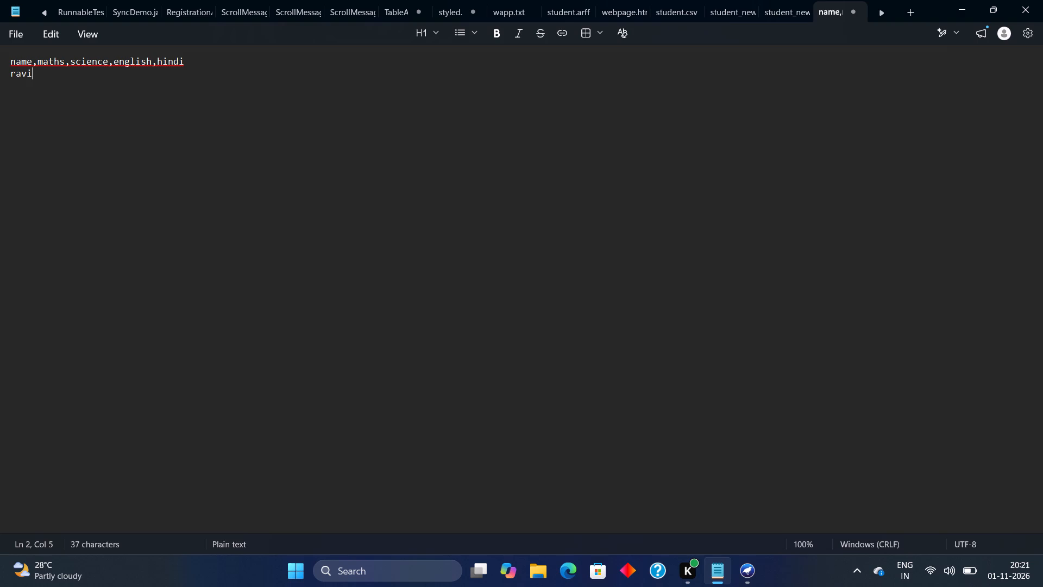
key("comma")
type("80")
type(",40,")
type("20,30")
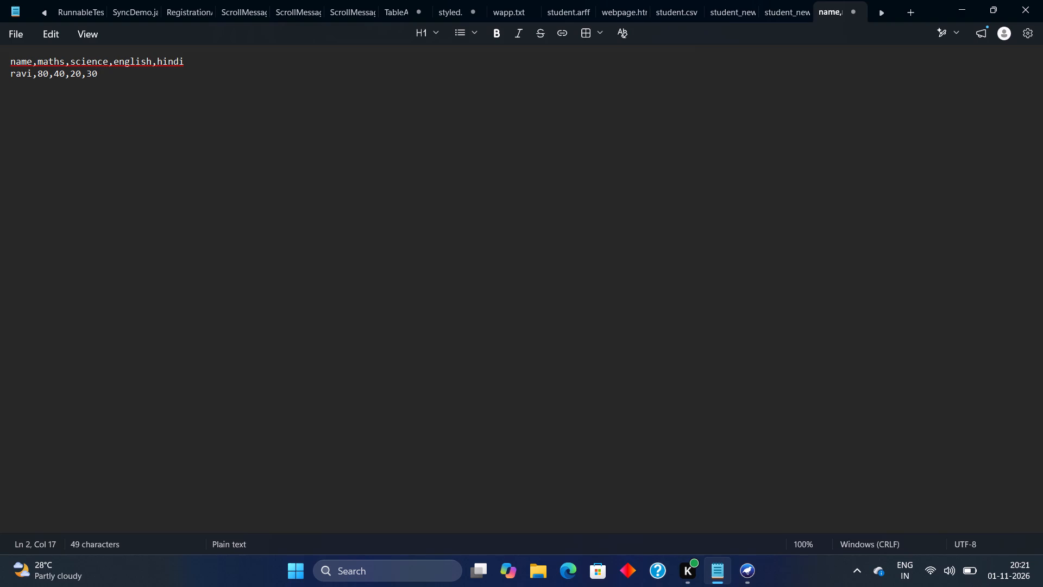
key("Return")
Enter the second data row Maggie,90,90,90,? below the ravi row, using ? for the missing hindi mark.
key("m")
type("aggie")
key("comma")
type("90,")
key("9")
type("0,9")
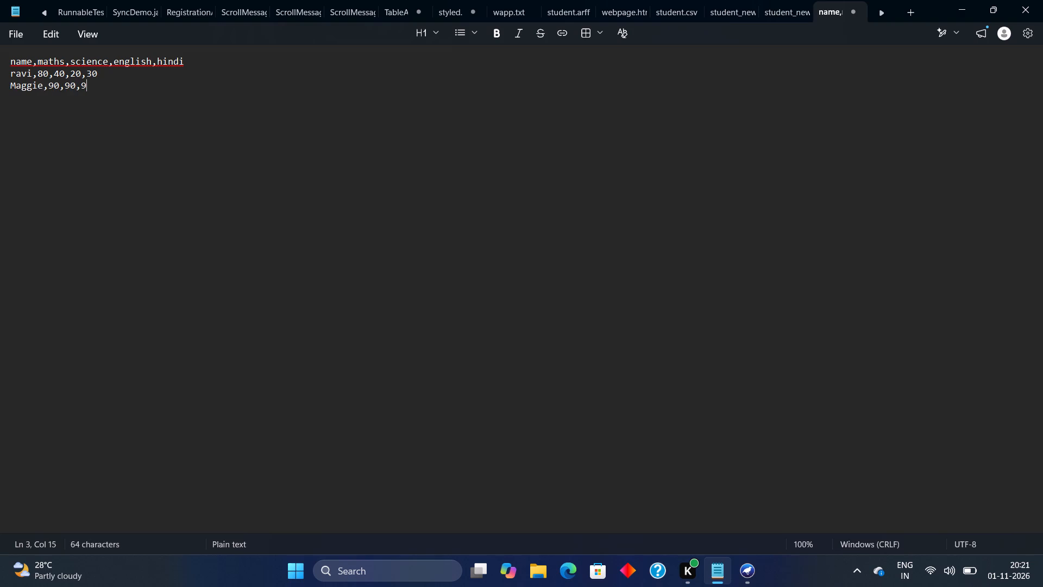
key("0")
key("comma")
type("0/")
key("backslash")
key("BackSpace")
key("BackSpace")
key("shift+question")
key("Left")
key("BackSpace")
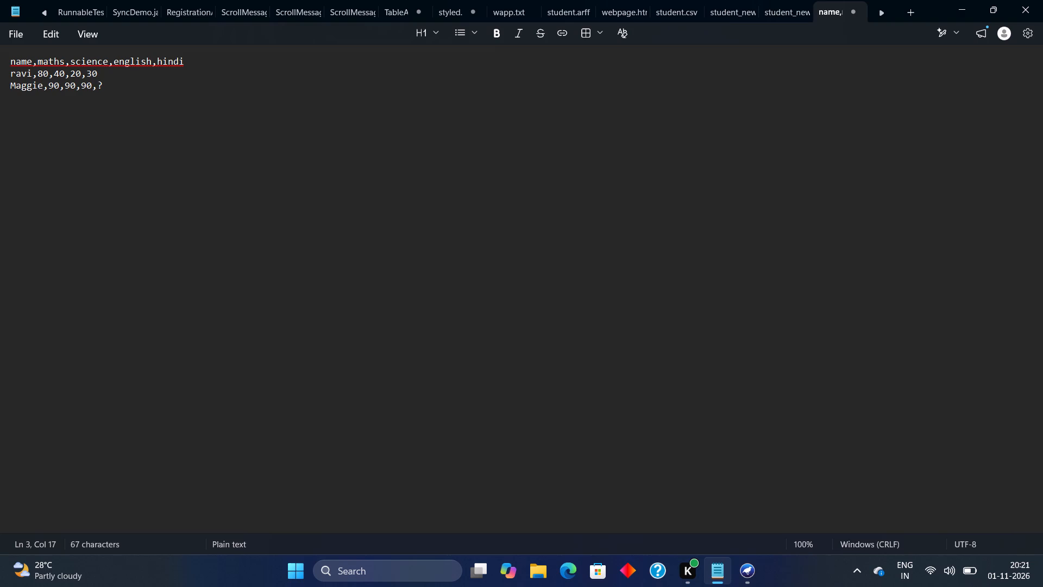
Replace ravi's science mark with ? and start a new line below the Maggie row.
left_click(65, 72)
key("BackSpace")
key("BackSpace")
key("shift+question")
left_click(109, 84)
key("Return")
Capitalise the first letter of ravi in the first data row so the name reads Ravi.
left_click(16, 73)
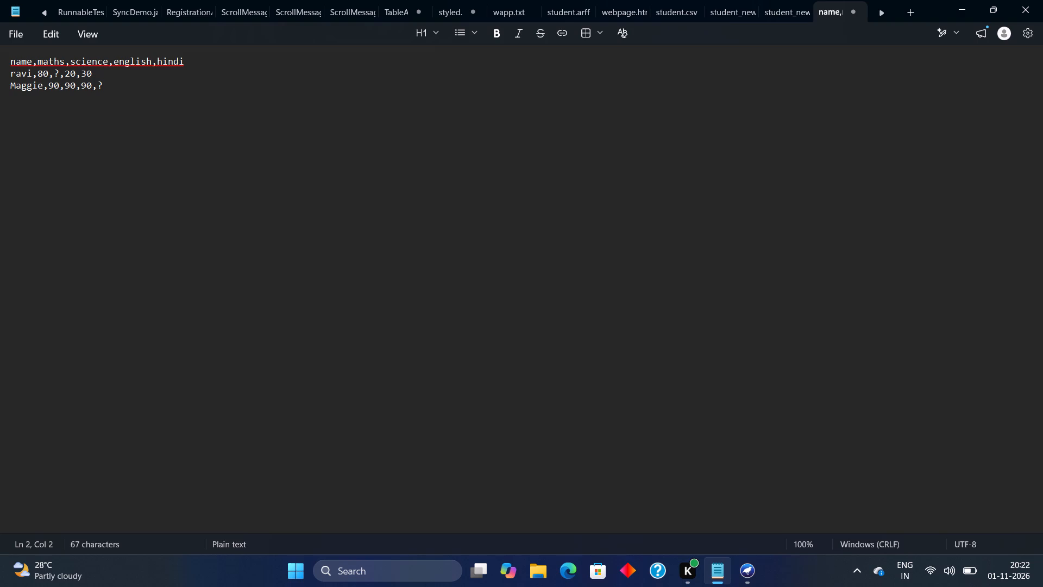
left_click(16, 72)
key("BackSpace")
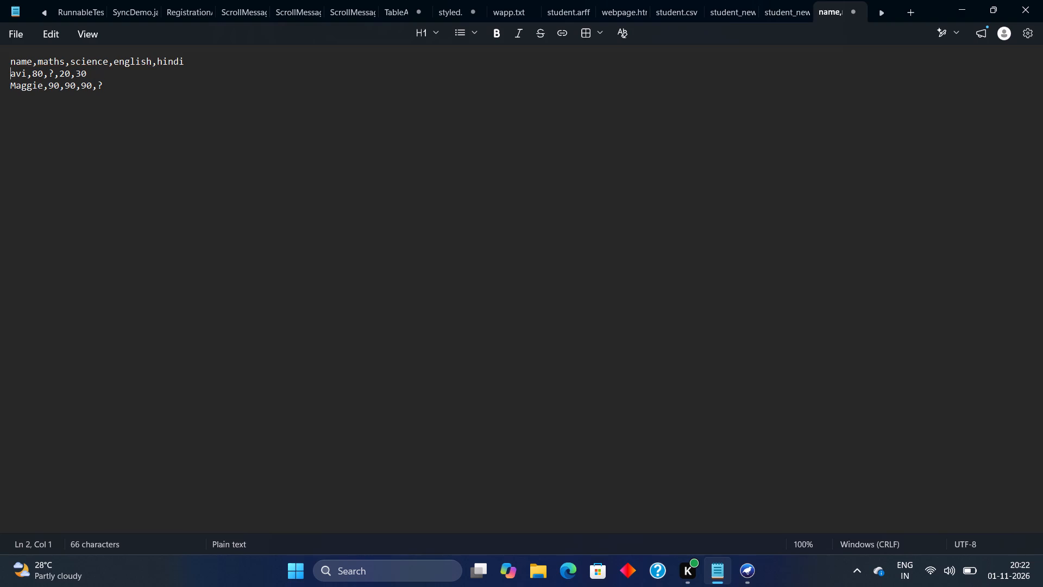
key("r")
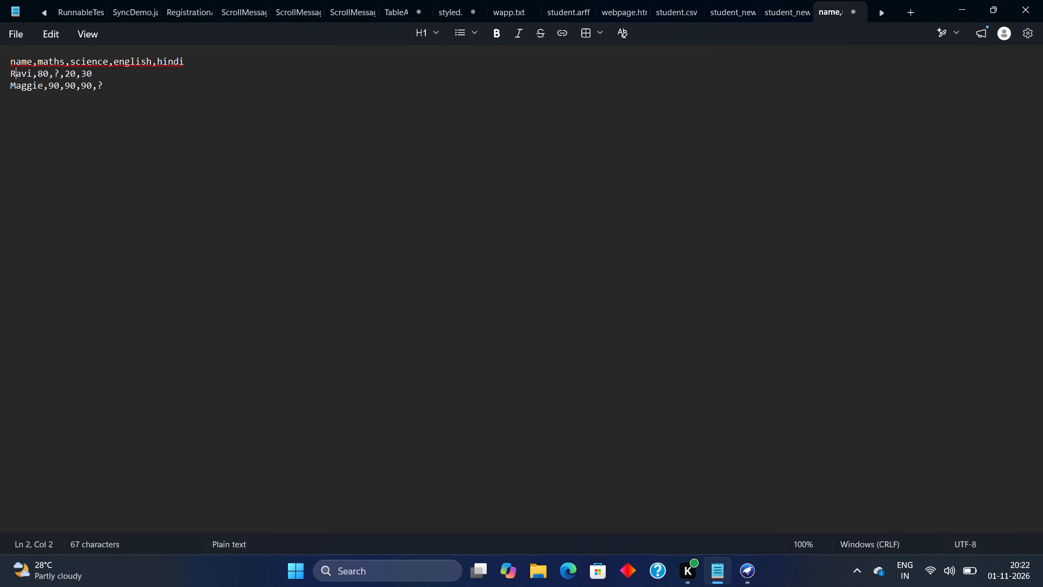
Enter the third data row Priya,85,?,70,60 directly below the Maggie row and start a new line.
left_click(110, 86)
key("Return")
key("p")
type("riya")
key("comma")
type("85,?")
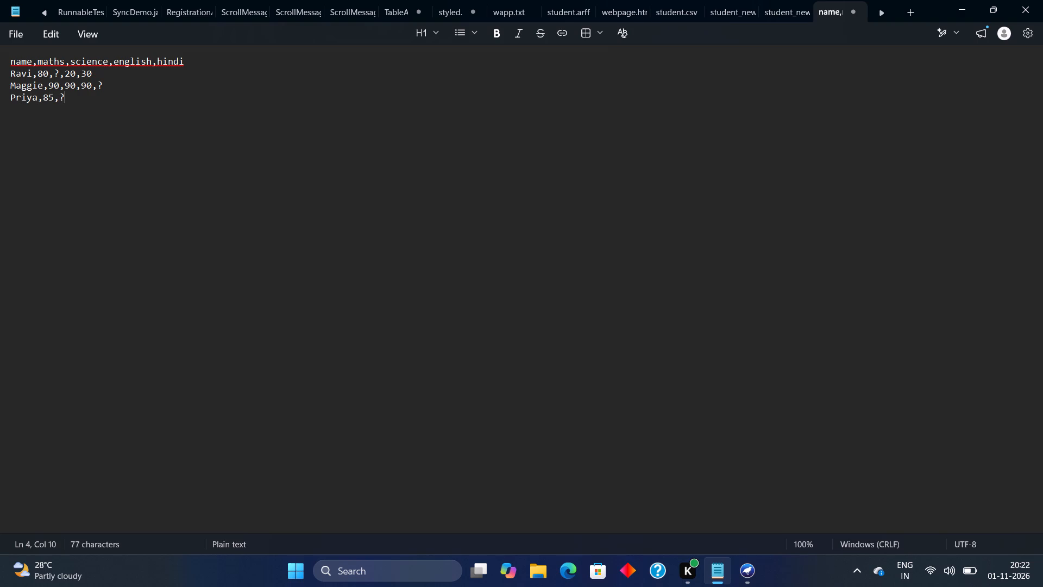
key("comma")
type("70")
key("comma")
type("60")
key("Return")
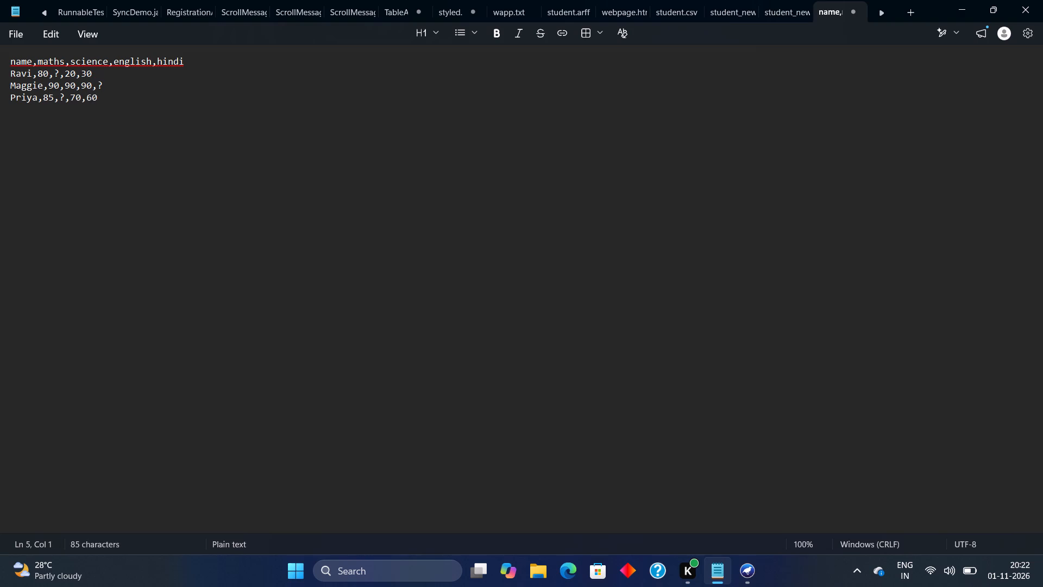
Enter the fourth data row Anu,60,87,?45 below the Priya row and start a new line.
type("nu,")
type("60,87,")
key("shift+question")
type("45")
key("Return")
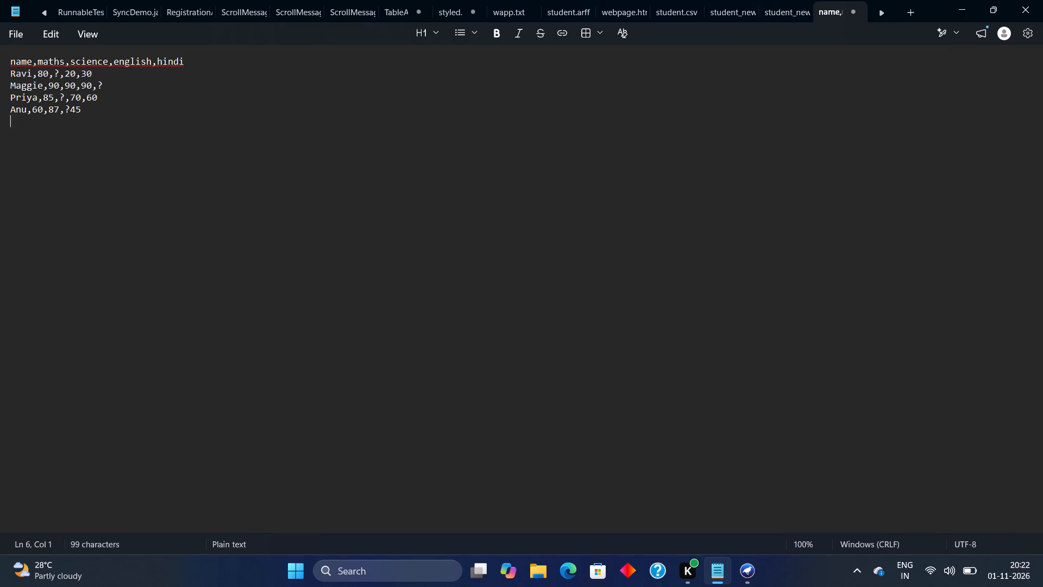
Enter the fifth data row Miya,?,45,89,90 below the Anu row.
key("m")
type("iya")
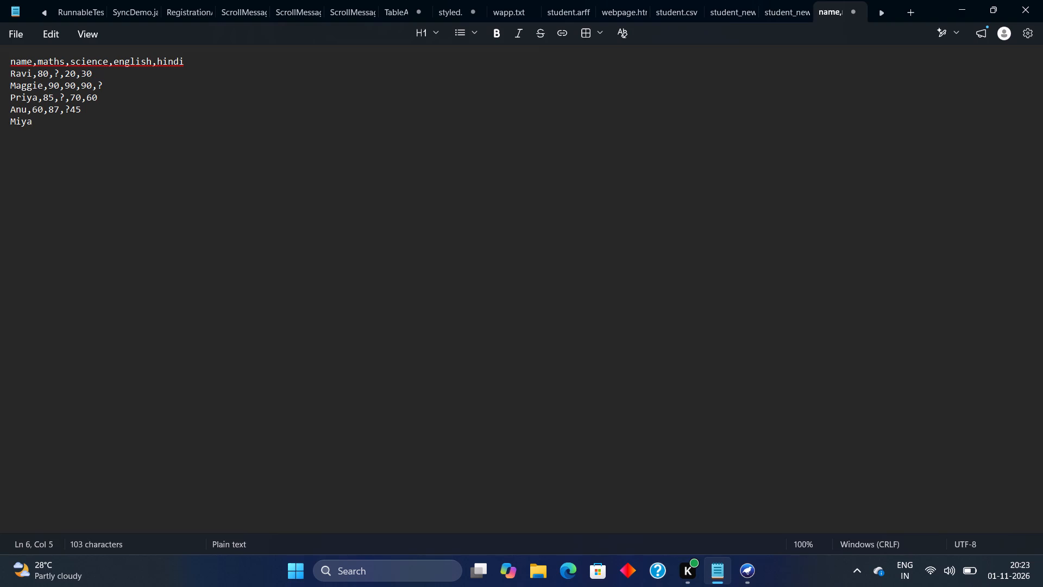
key("comma")
key("shift+question")
key("comma")
type("45")
type(",89")
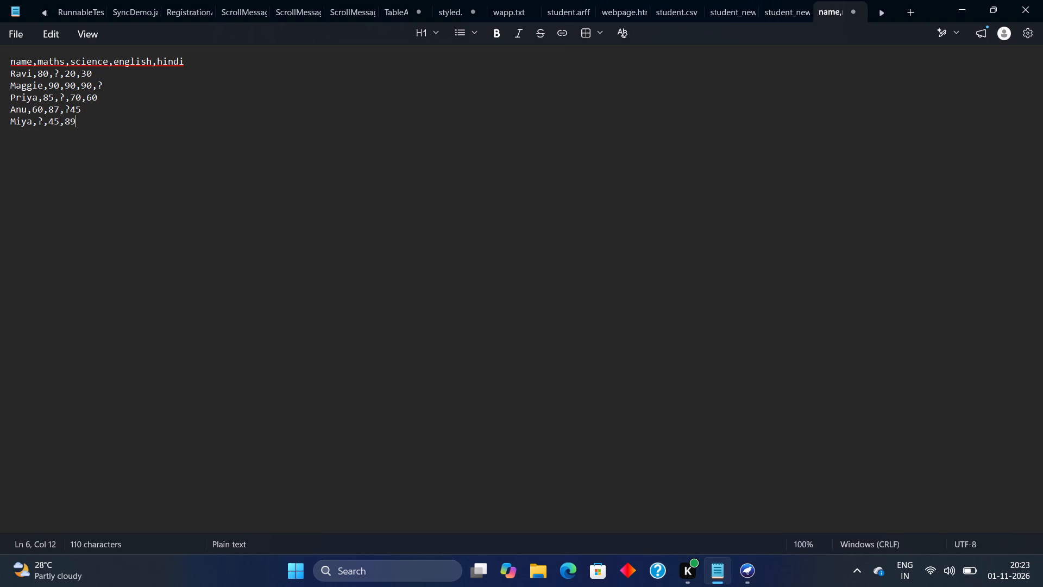
type(",90")
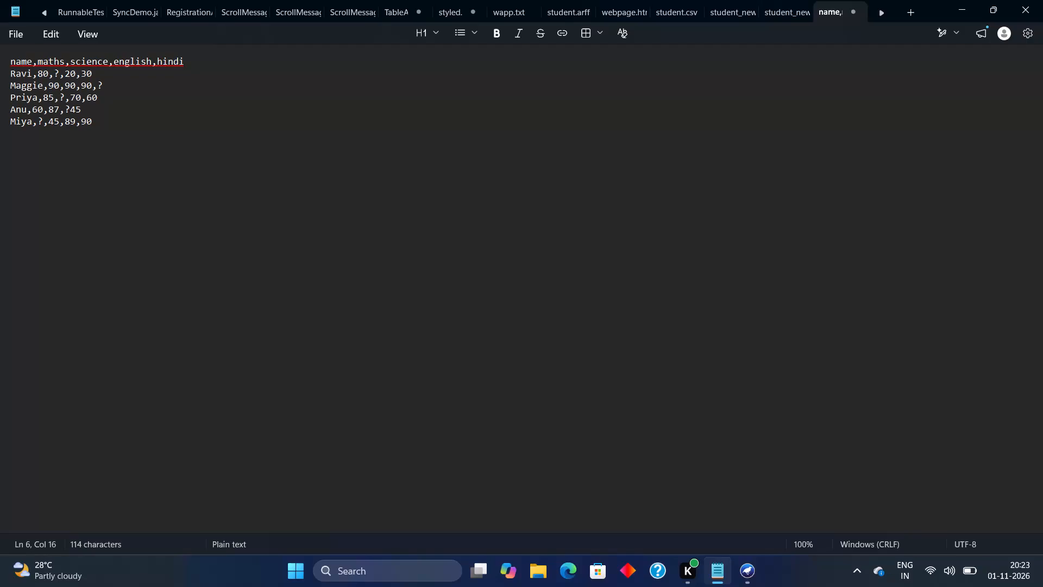
Save the marks file in Documents as replacemissingvalues.csv, using the All files type.
key("ctrl+s")
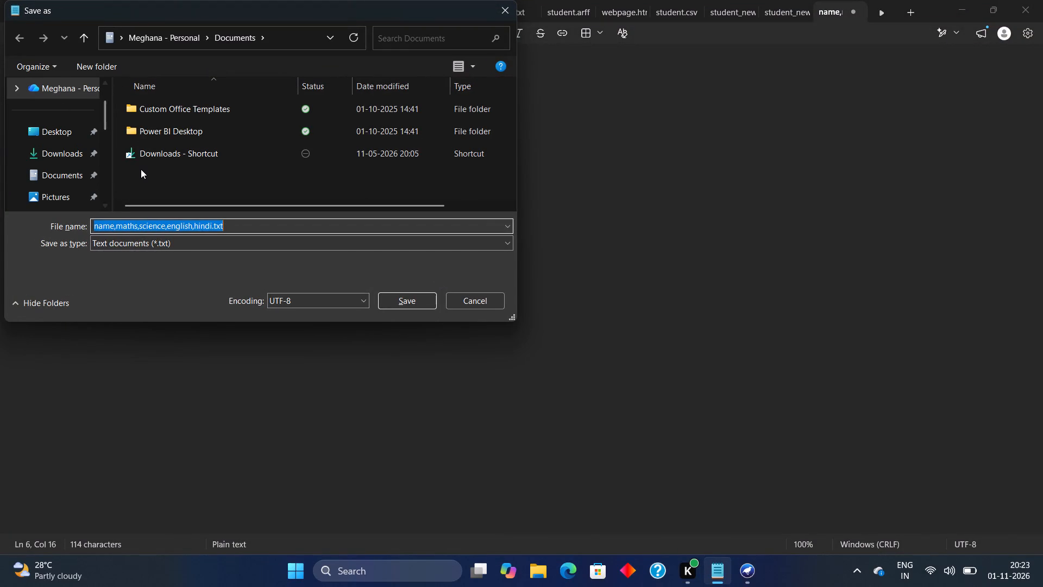
key("BackSpace")
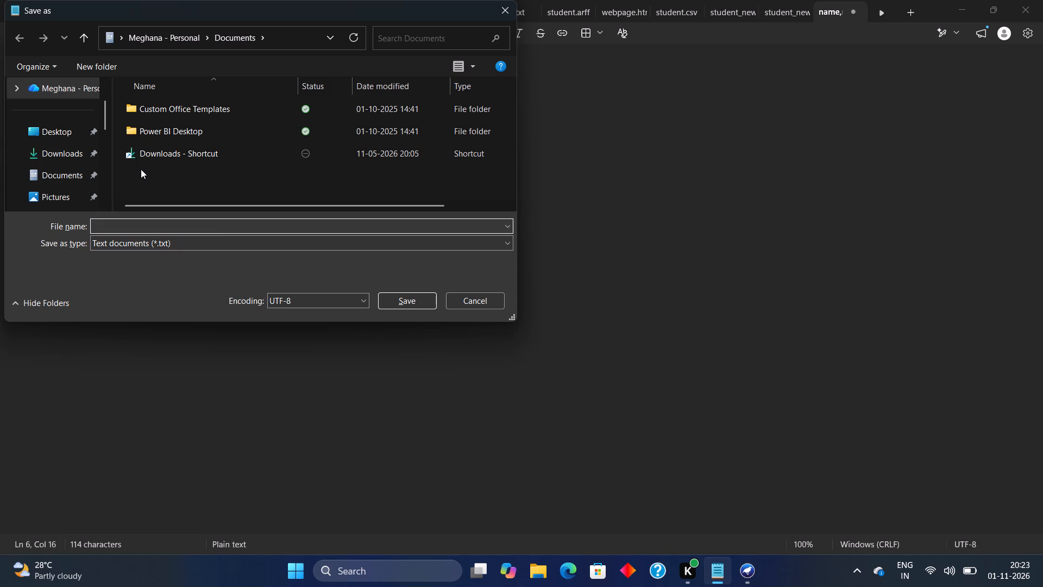
type("re")
type("placemissingvalues")
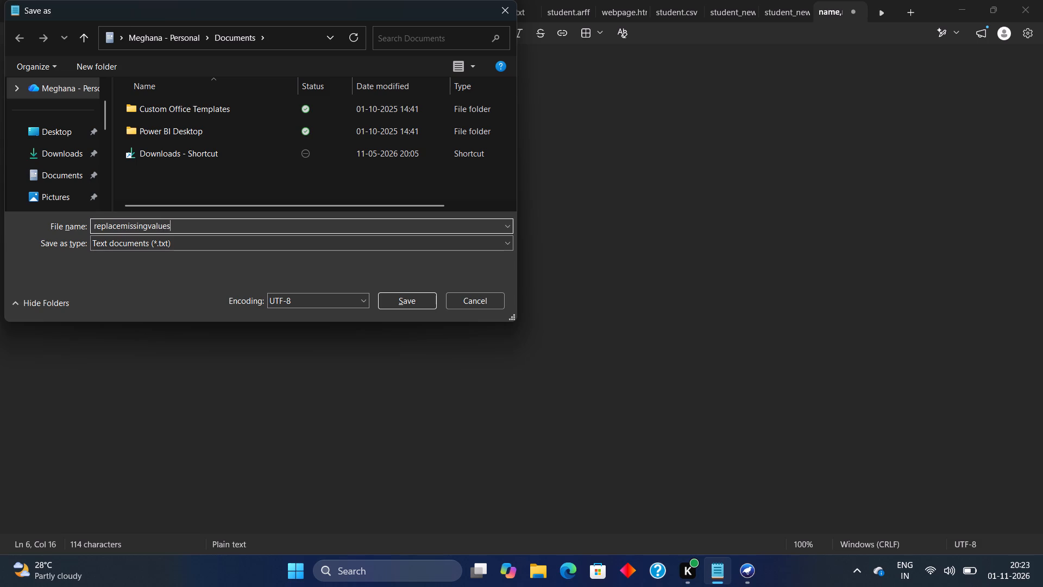
type(".csv")
left_click(162, 241)
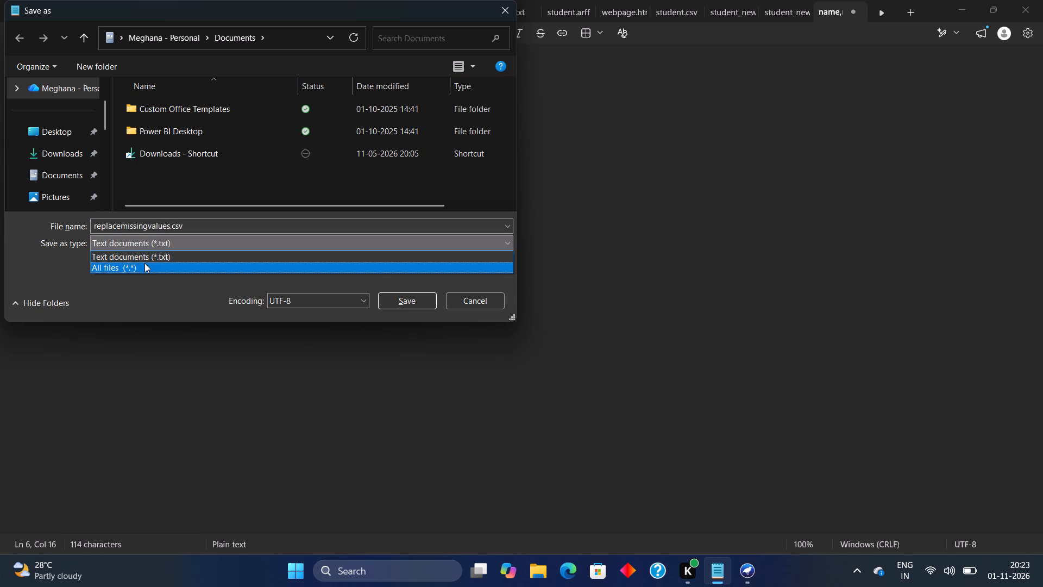
left_click(144, 263)
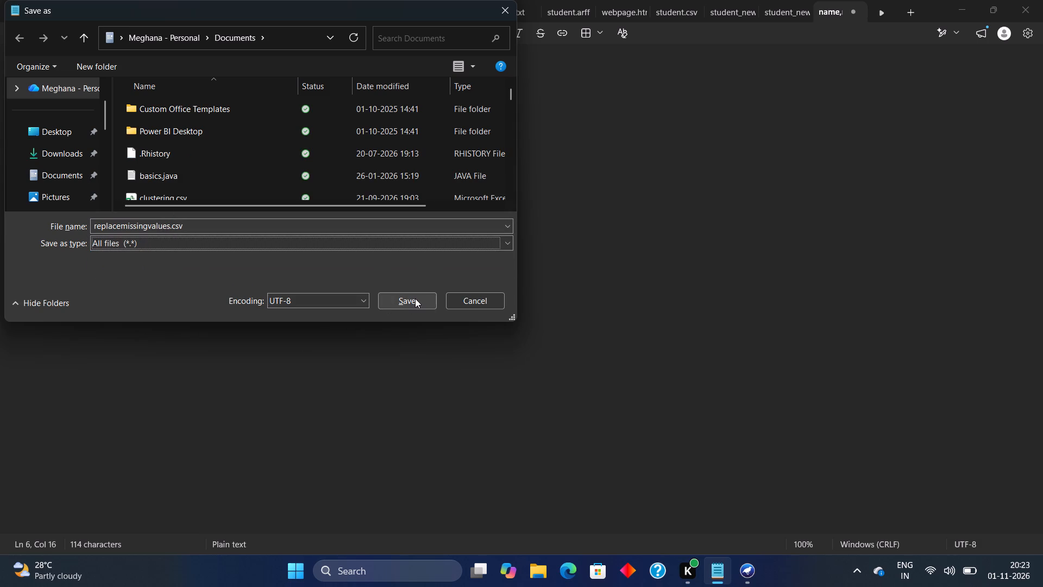
left_click(415, 298)
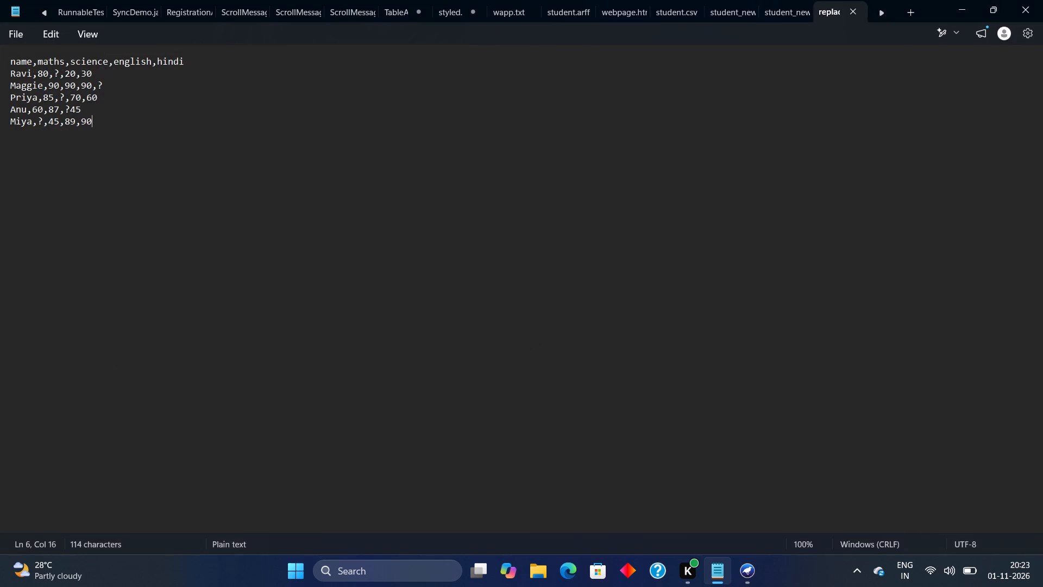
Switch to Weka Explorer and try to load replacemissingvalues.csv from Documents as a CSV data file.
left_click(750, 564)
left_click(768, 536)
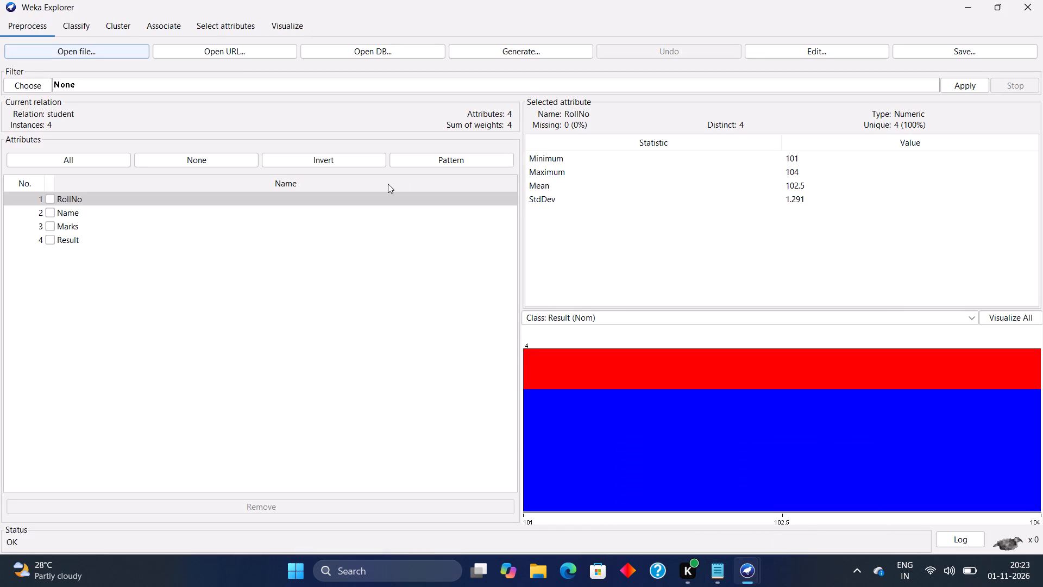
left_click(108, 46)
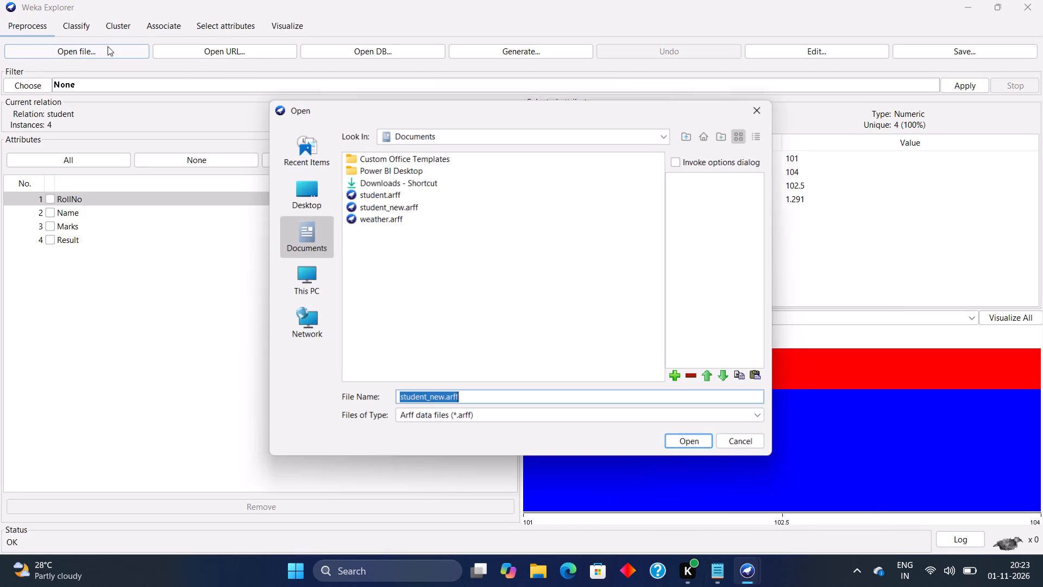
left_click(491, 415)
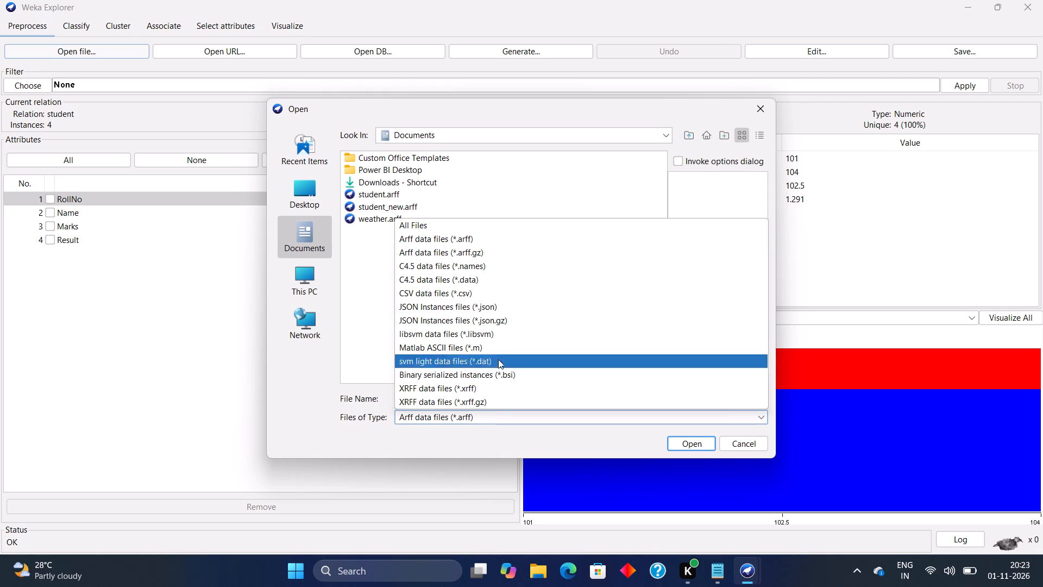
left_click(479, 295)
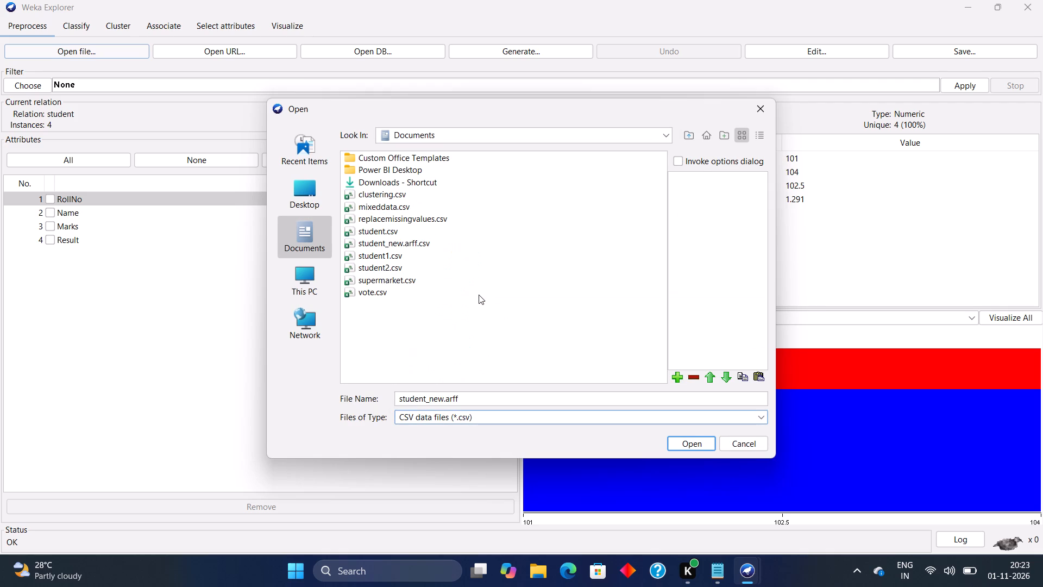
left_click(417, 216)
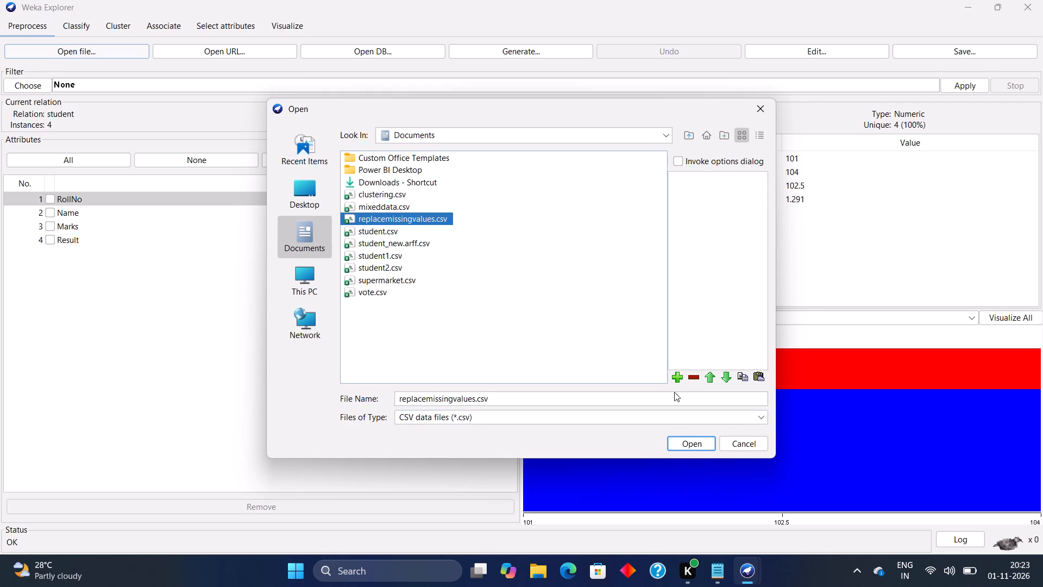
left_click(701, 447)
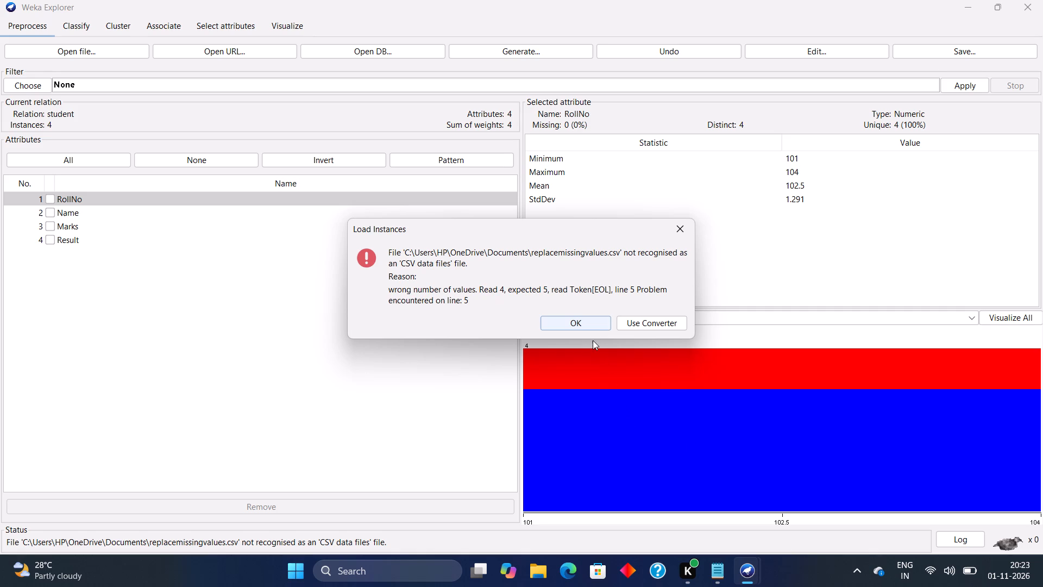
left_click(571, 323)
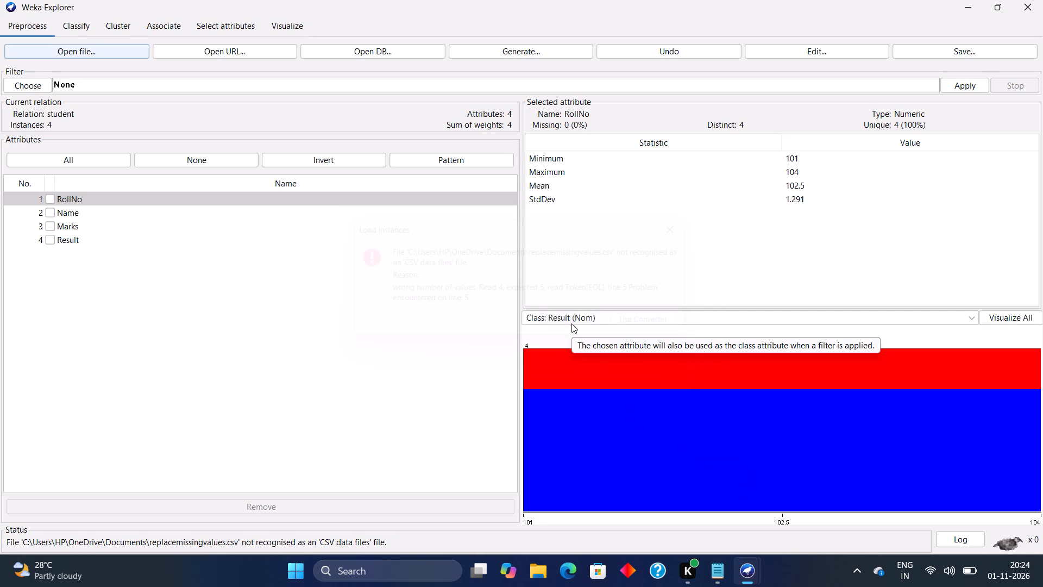
Back in Notepad, add the missing comma between ? and 45 in the Anu row and save the file.
left_click(713, 560)
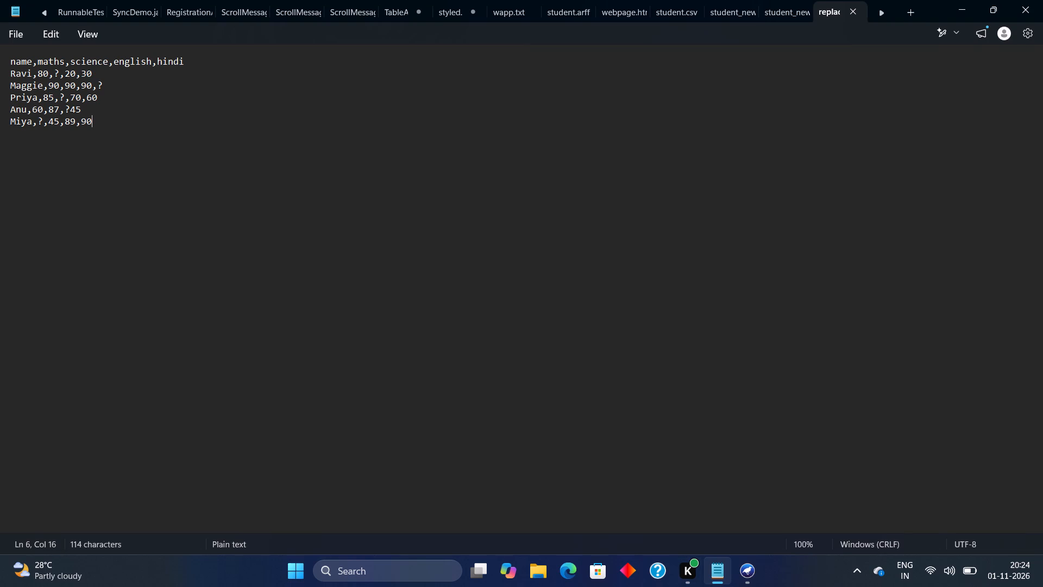
left_click(71, 108)
key("comma")
key("ctrl+s")
Switch to Weka Explorer and load the corrected replacemissingvalues.csv from Documents.
left_click(750, 579)
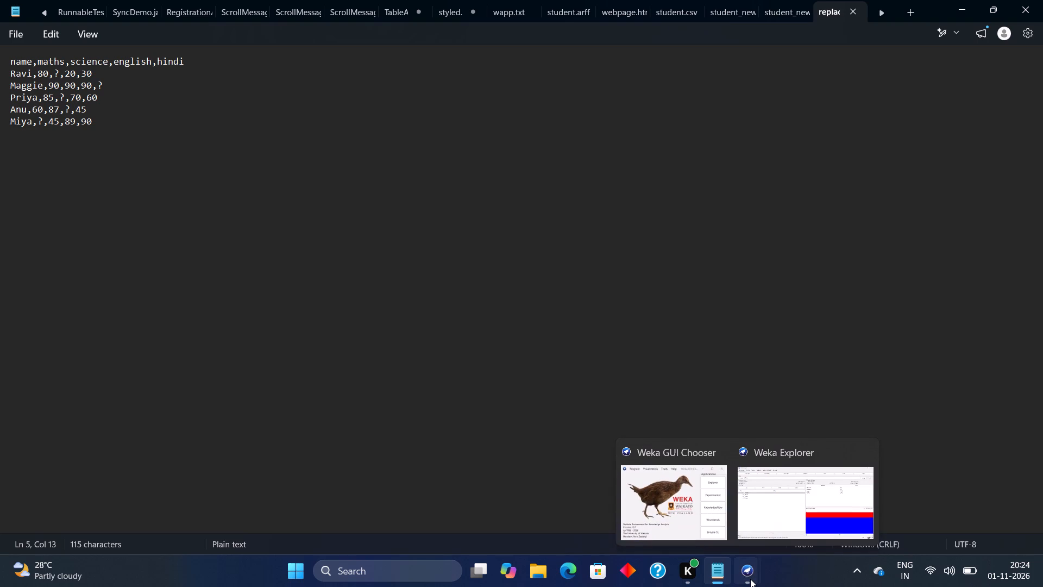
left_click(783, 510)
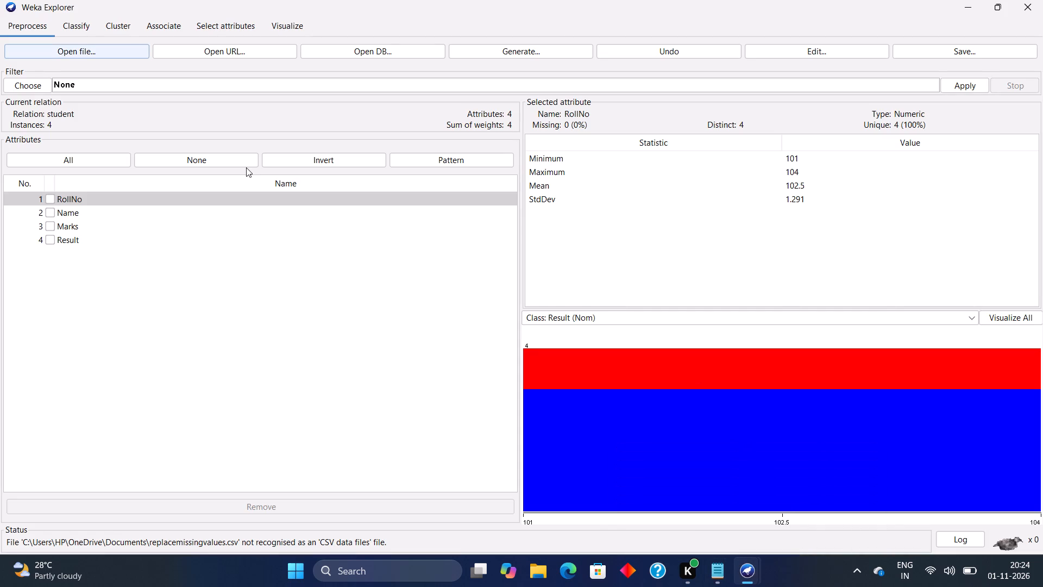
left_click(132, 43)
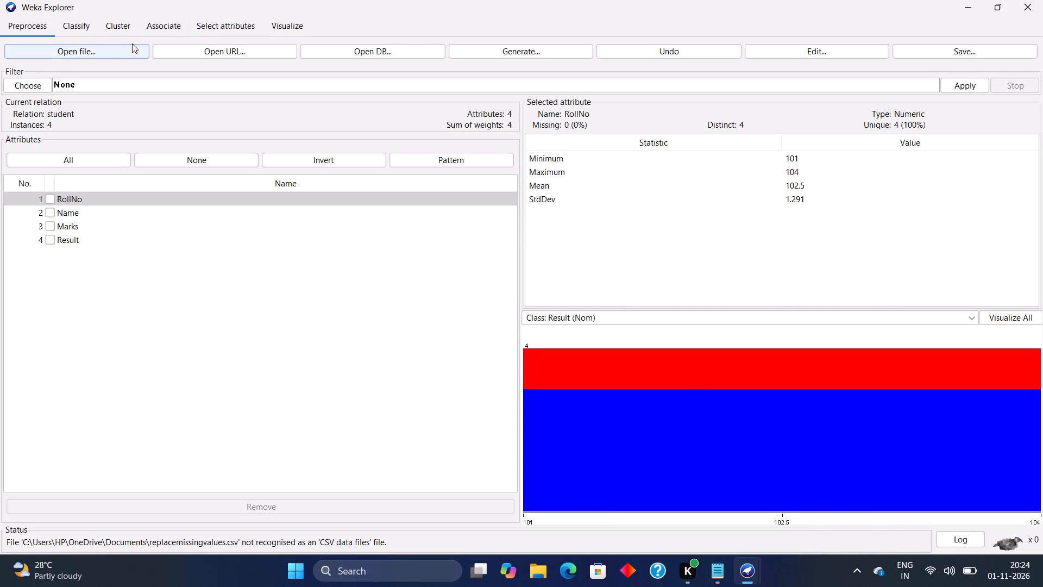
left_click(126, 52)
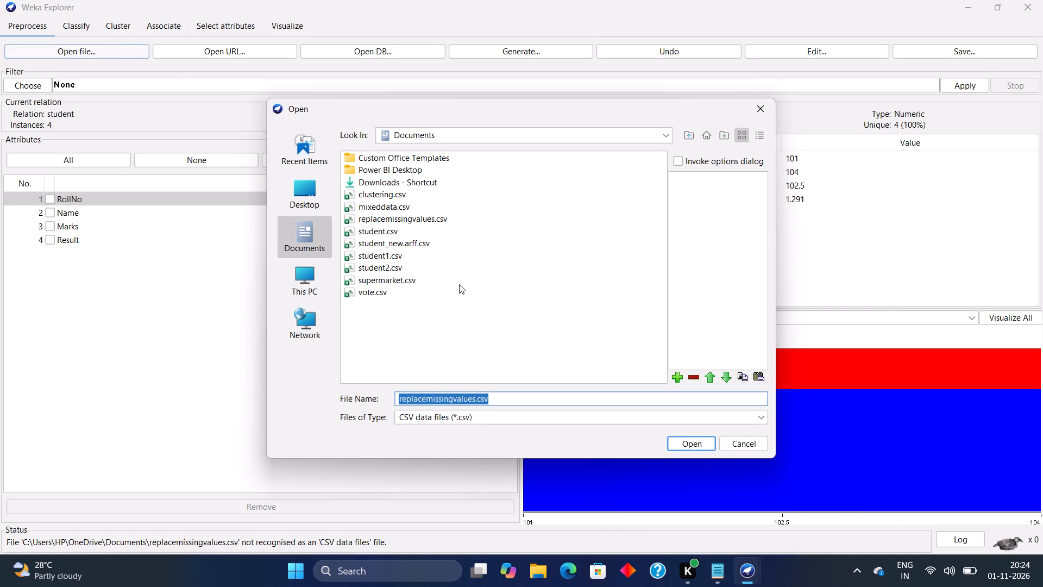
left_click(701, 444)
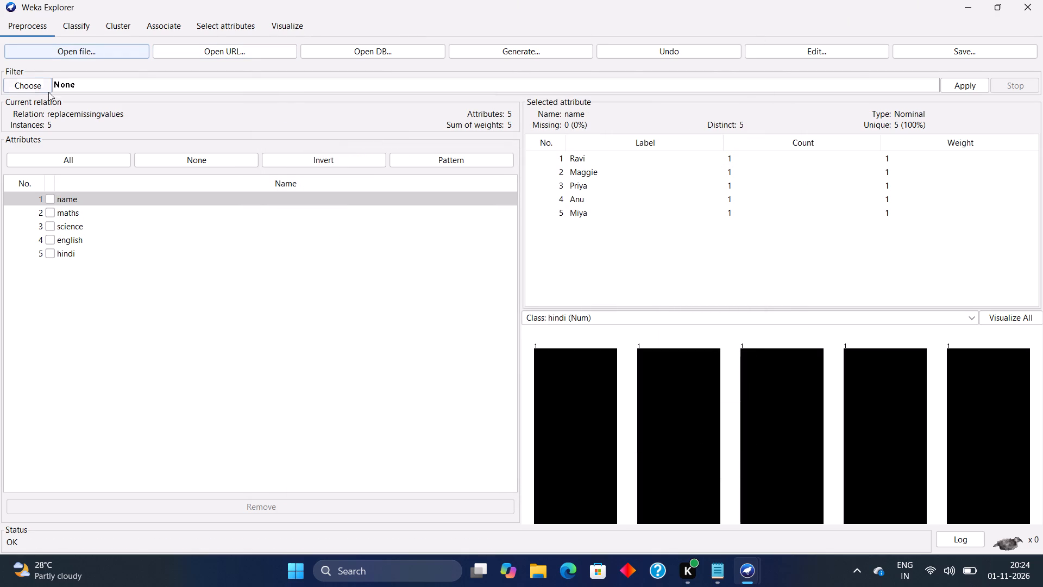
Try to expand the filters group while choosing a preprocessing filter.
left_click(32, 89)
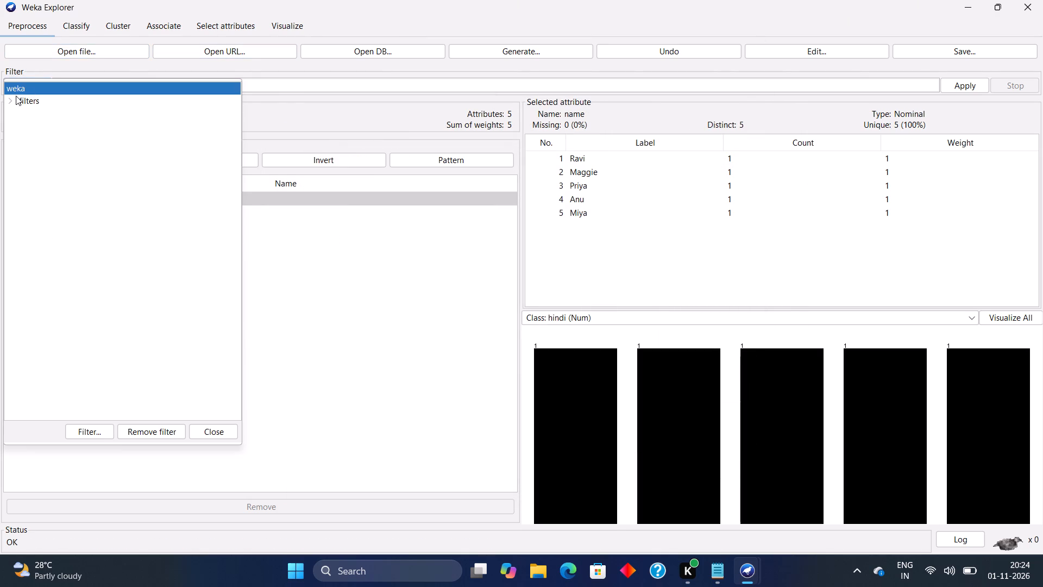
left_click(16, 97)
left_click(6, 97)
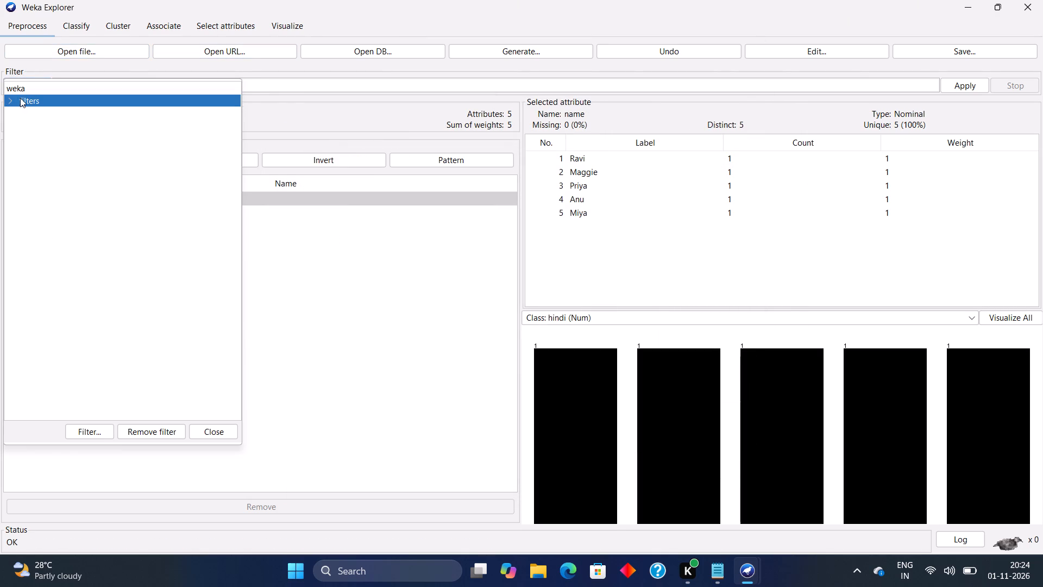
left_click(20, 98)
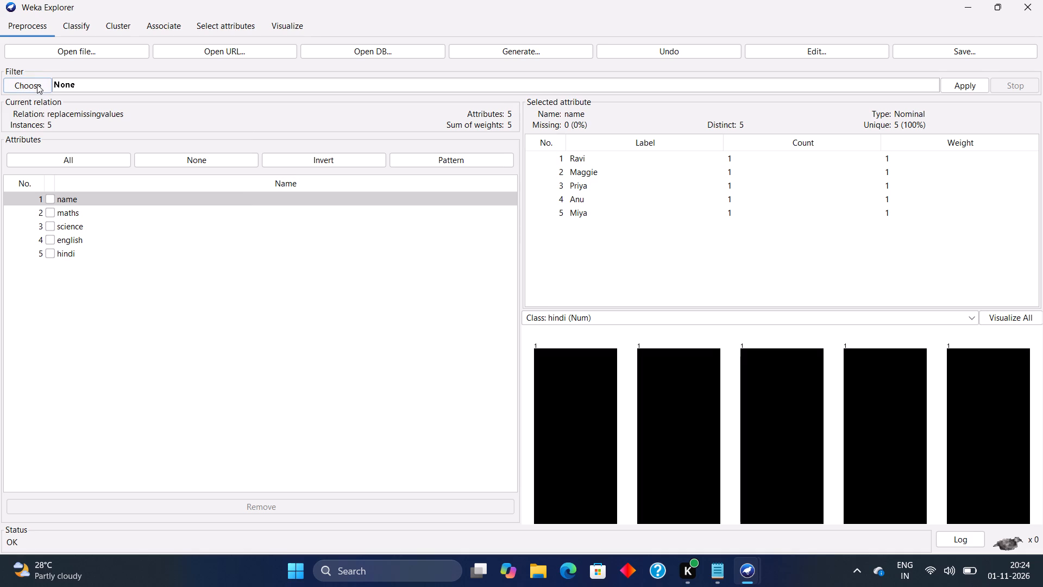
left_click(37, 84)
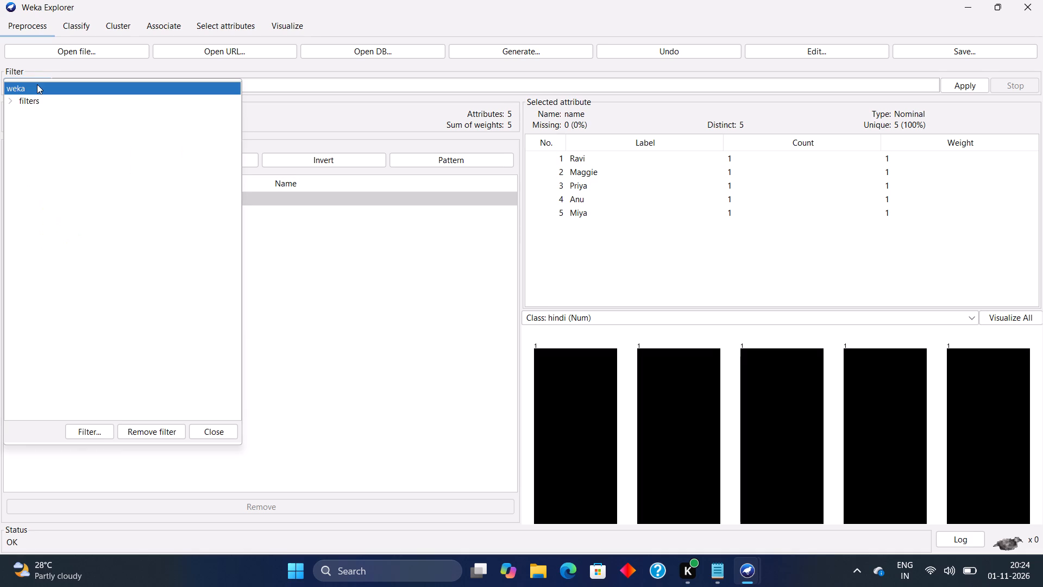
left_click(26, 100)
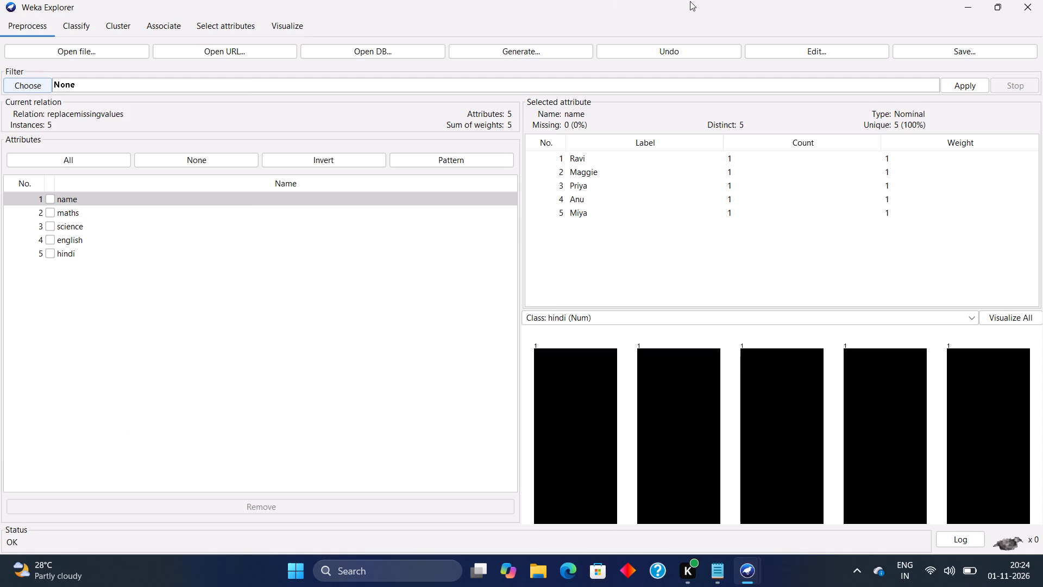
Examine the loaded dataset's rows in the Viewer for missing cells, and display the hindi attribute's statistics.
left_click(791, 43)
left_click(793, 49)
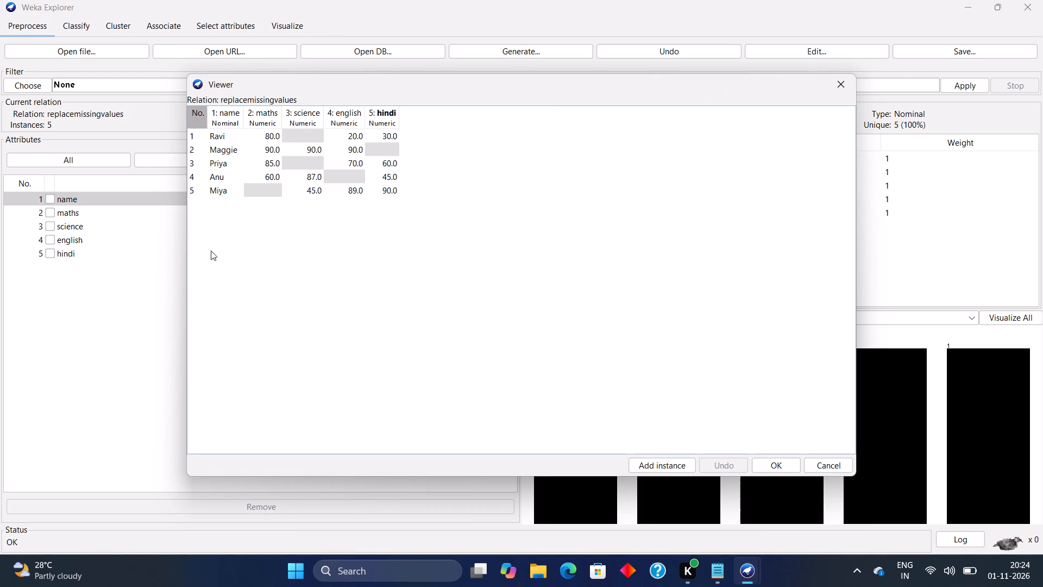
left_click(178, 253)
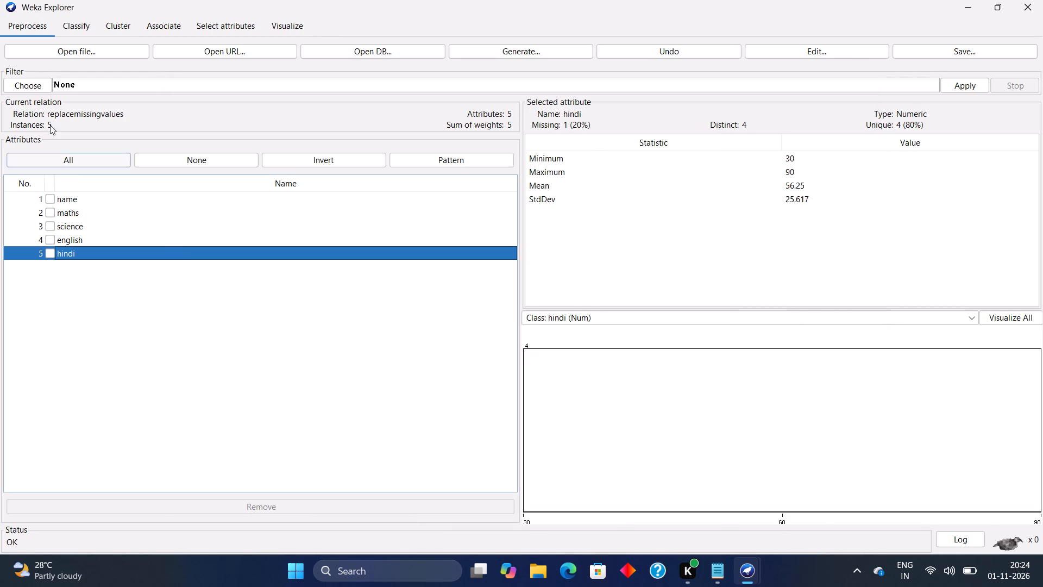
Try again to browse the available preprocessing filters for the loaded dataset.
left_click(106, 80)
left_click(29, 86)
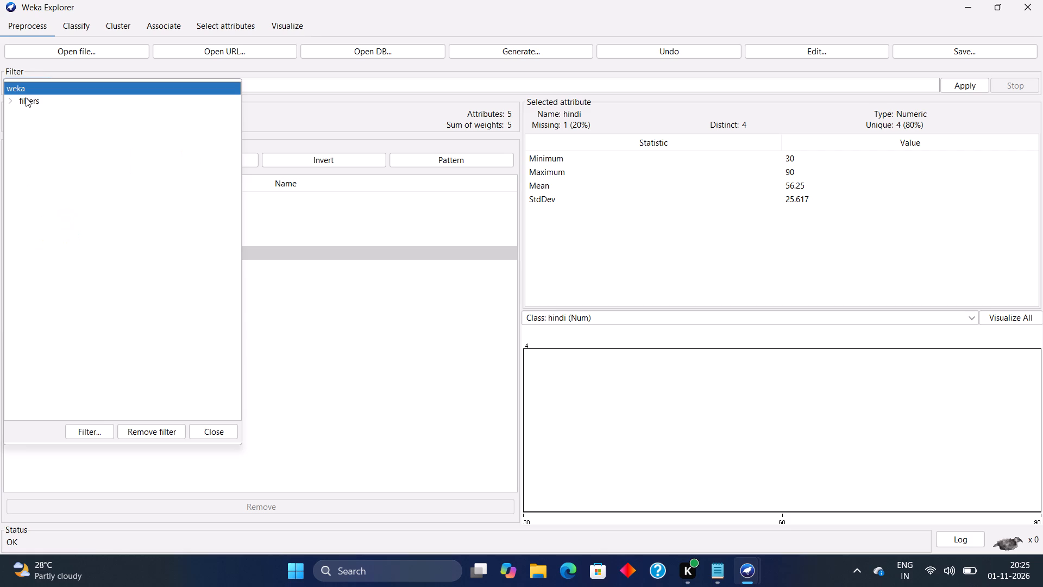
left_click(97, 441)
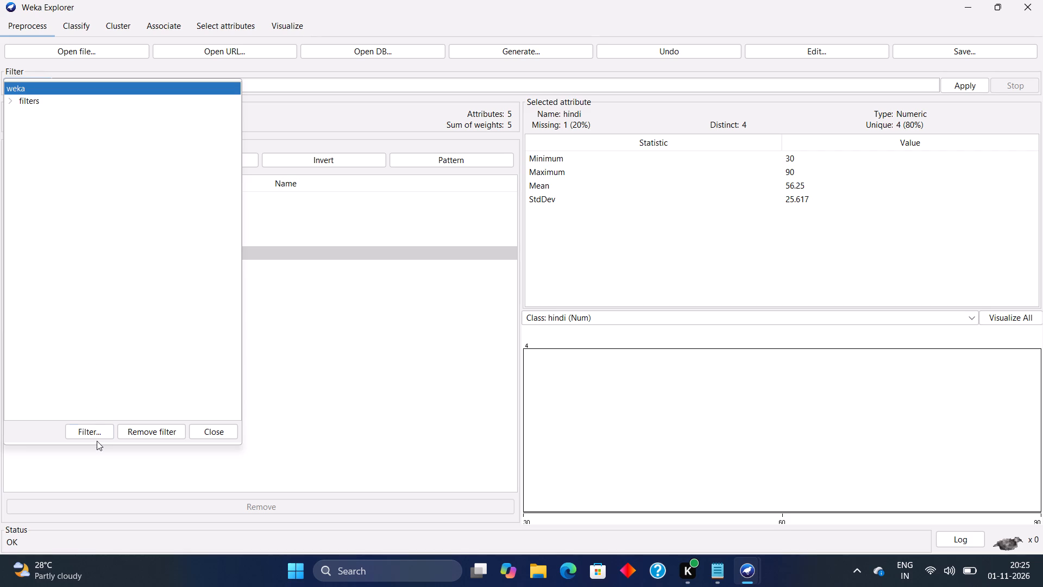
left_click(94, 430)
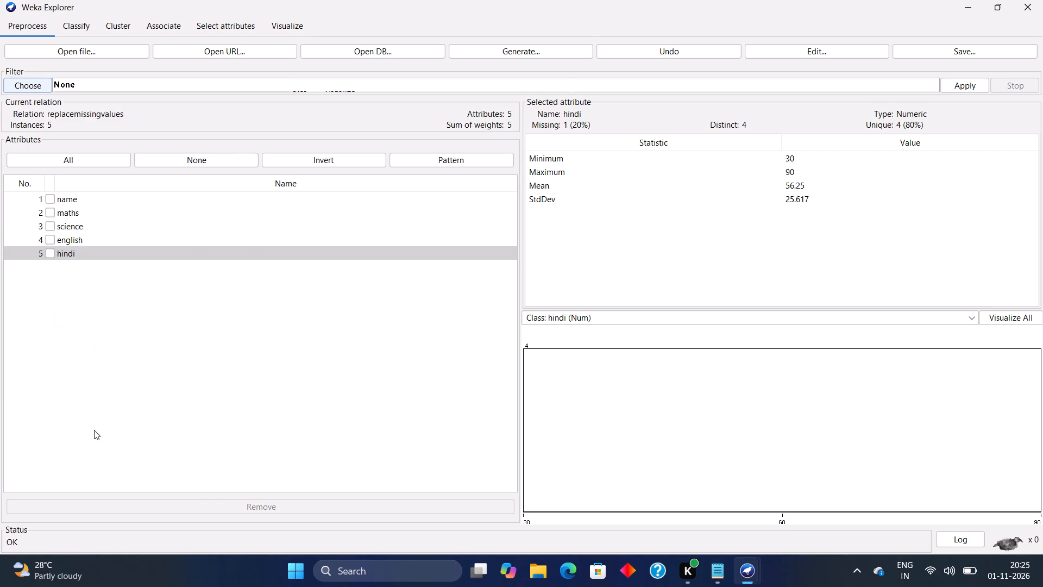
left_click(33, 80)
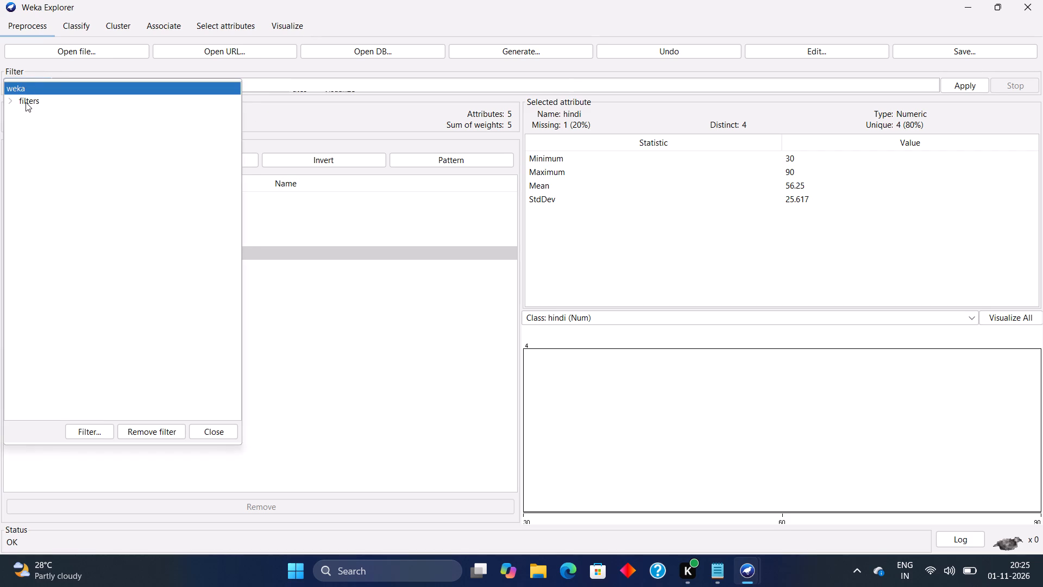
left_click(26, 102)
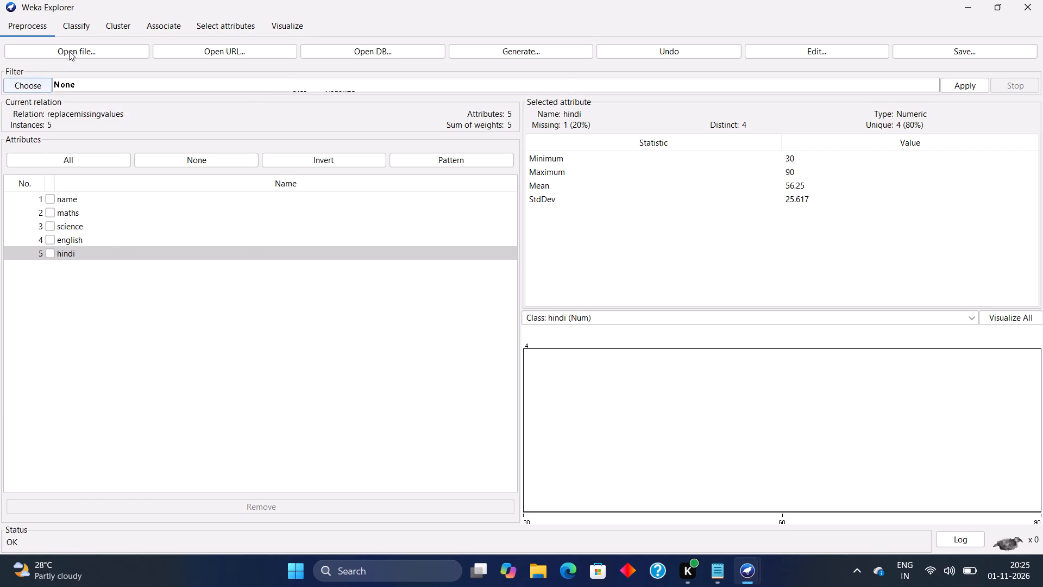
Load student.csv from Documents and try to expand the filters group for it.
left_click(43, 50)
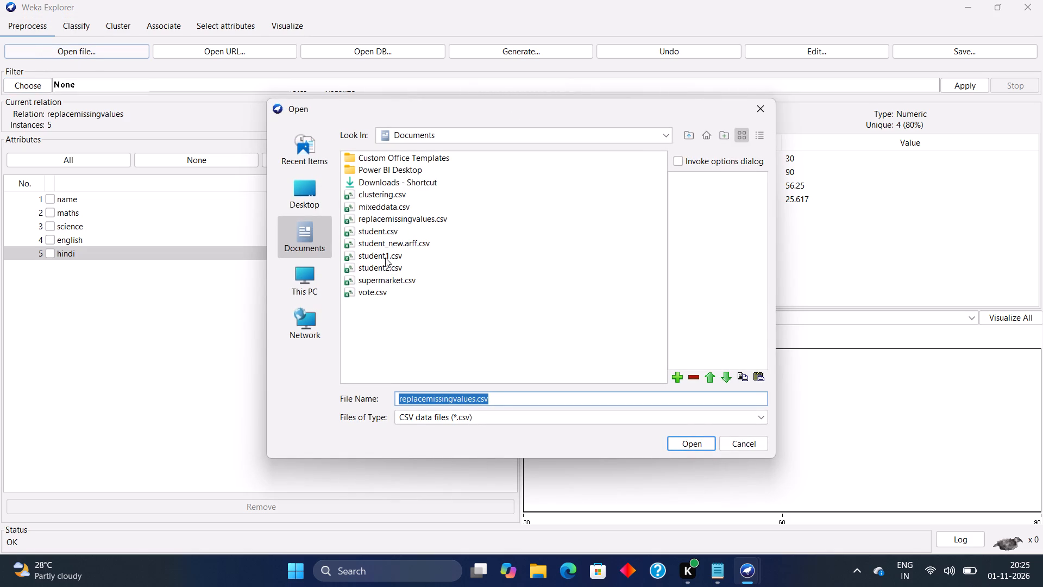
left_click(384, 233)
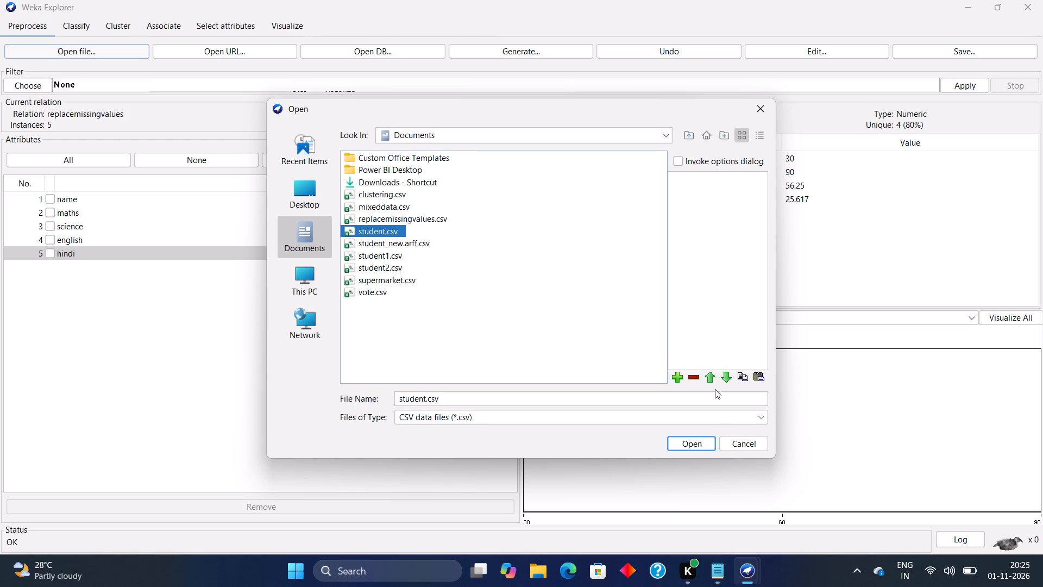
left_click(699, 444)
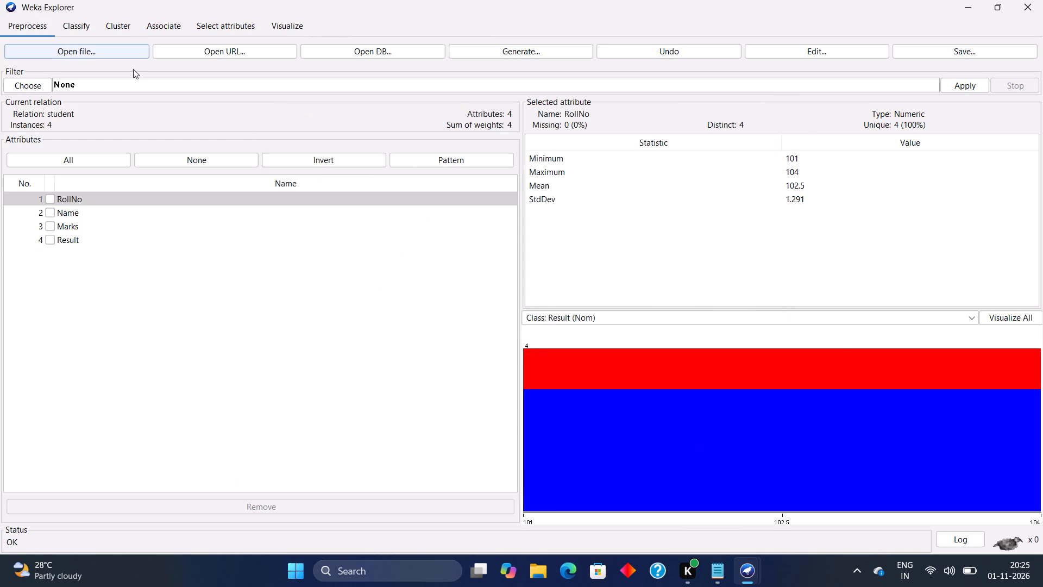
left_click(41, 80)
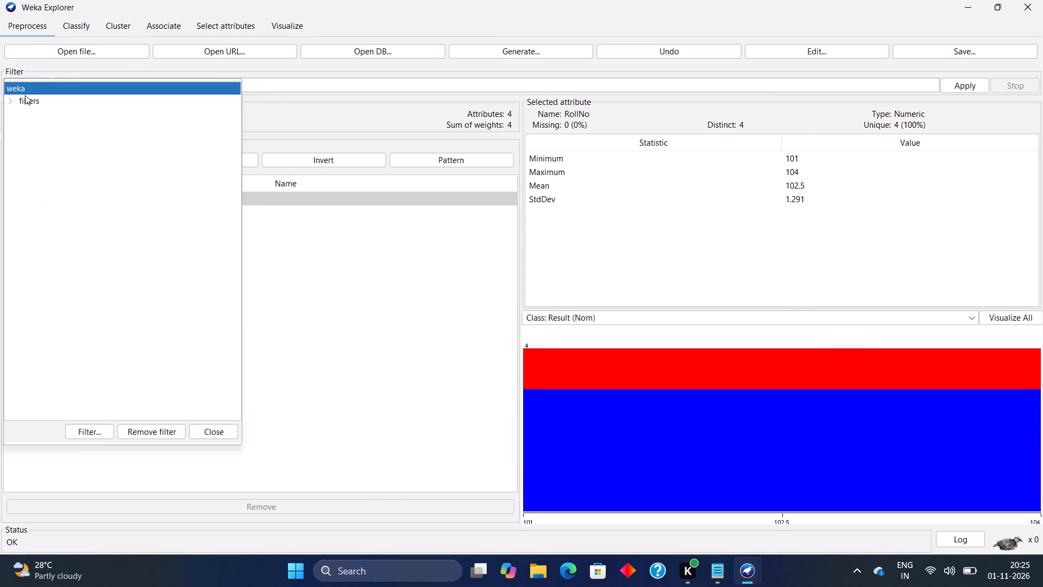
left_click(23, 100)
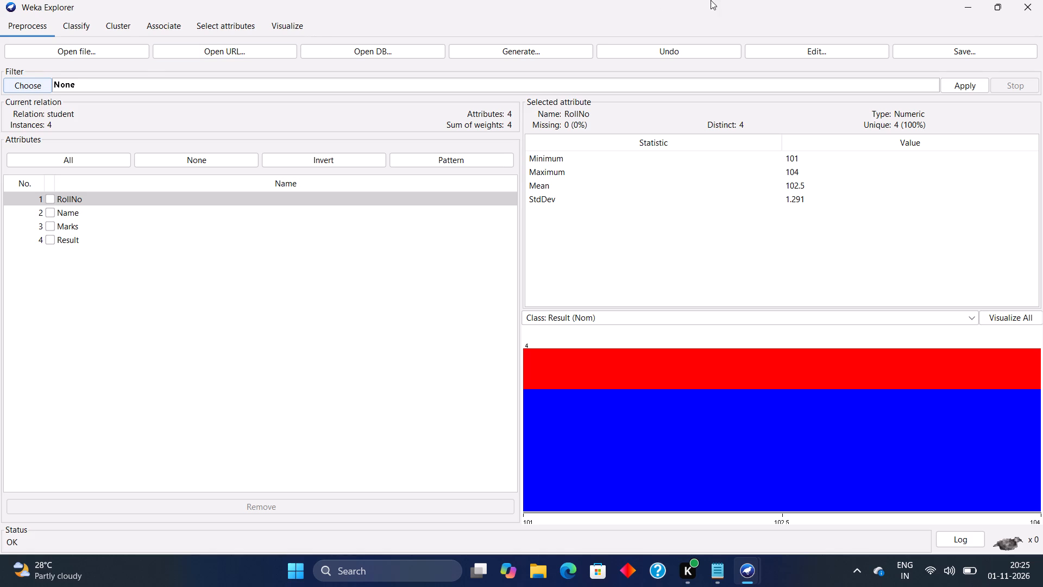
Examine the student dataset's rows in the Viewer.
left_click(794, 49)
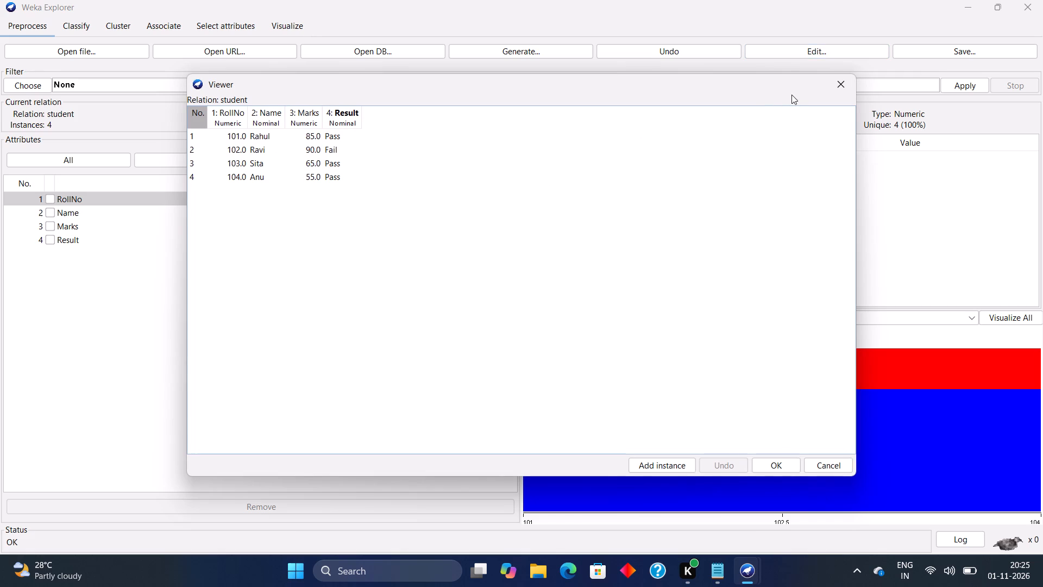
left_click(841, 85)
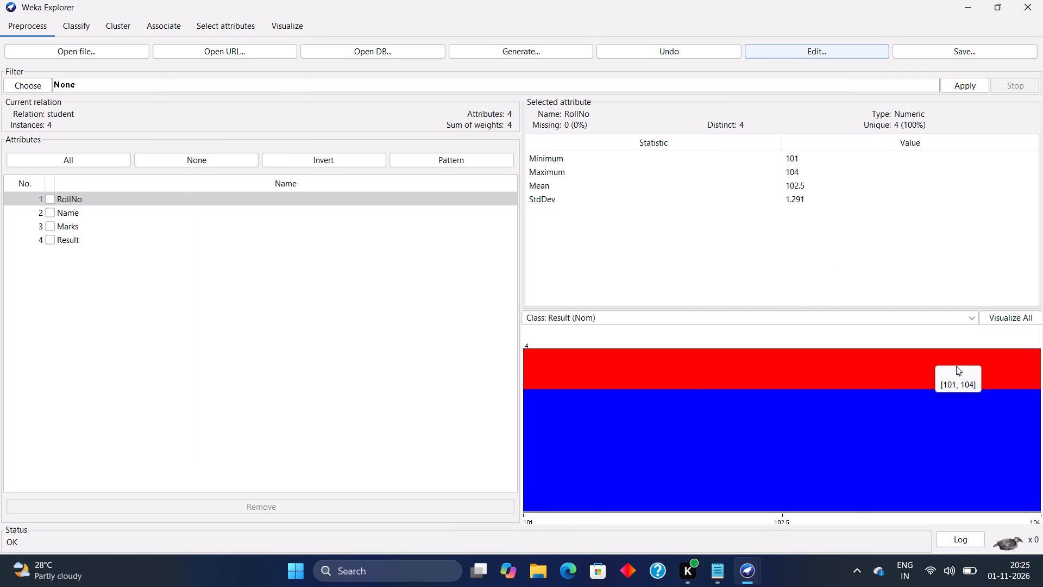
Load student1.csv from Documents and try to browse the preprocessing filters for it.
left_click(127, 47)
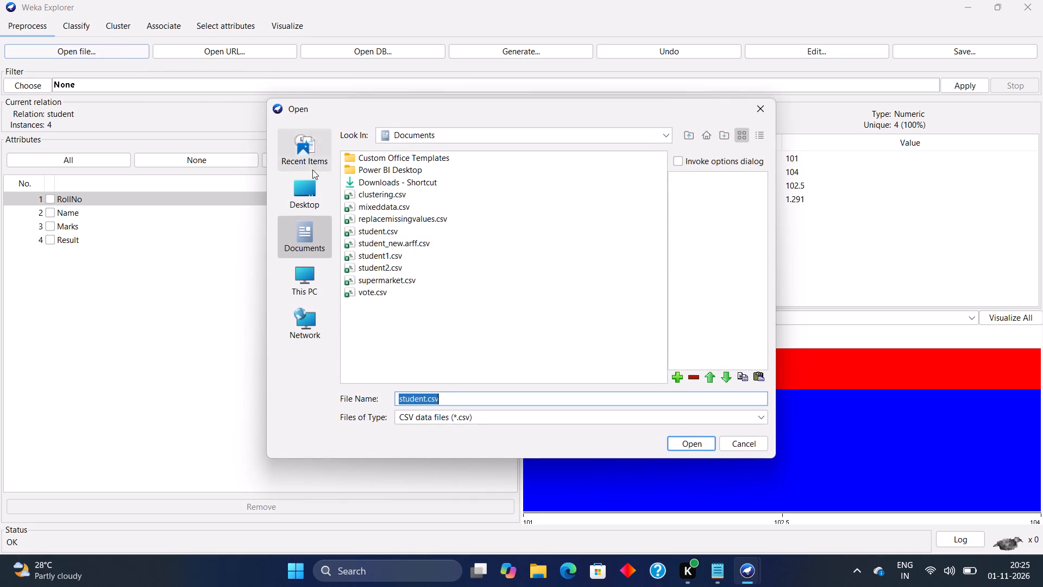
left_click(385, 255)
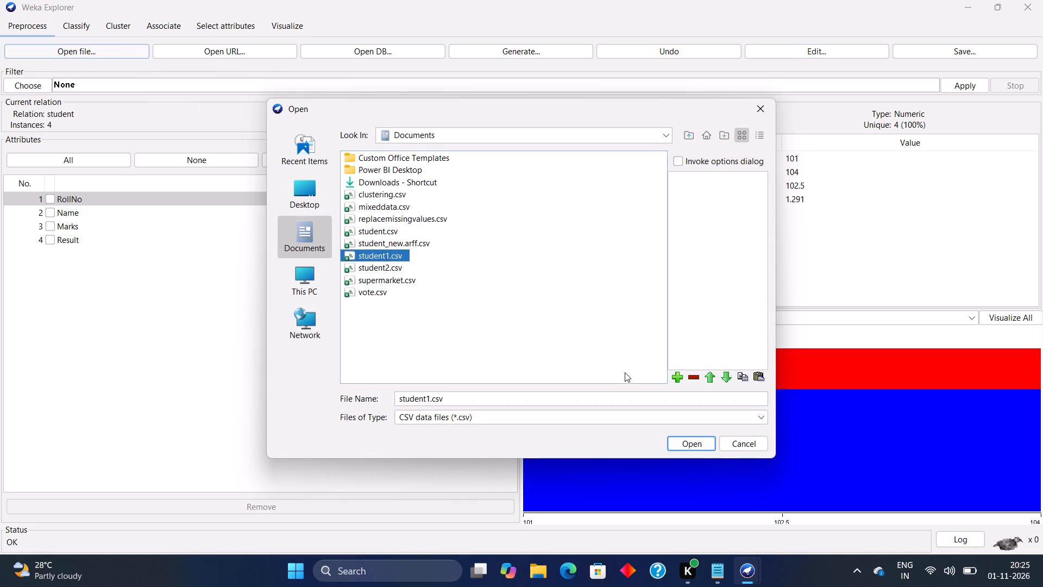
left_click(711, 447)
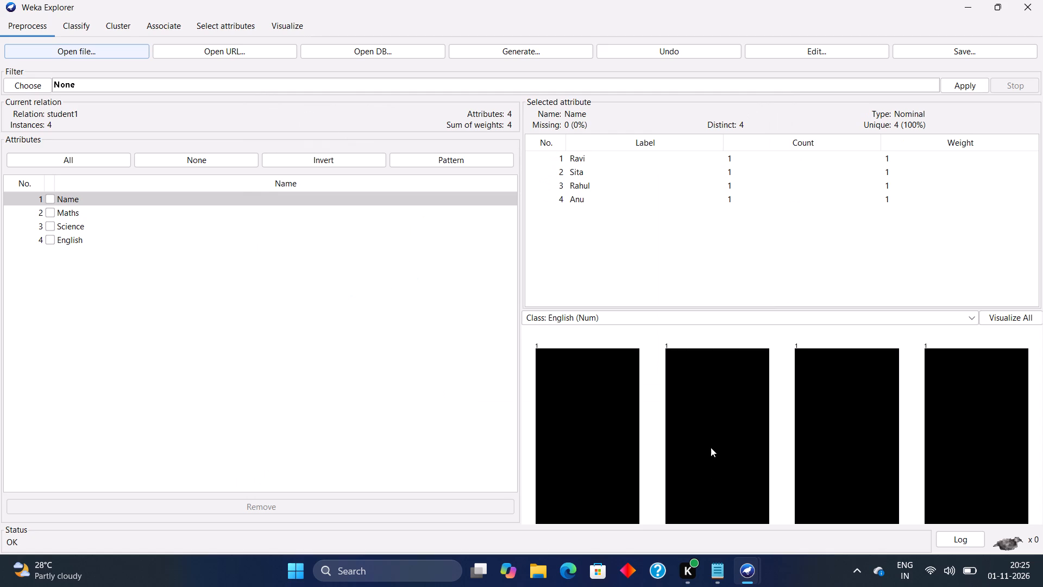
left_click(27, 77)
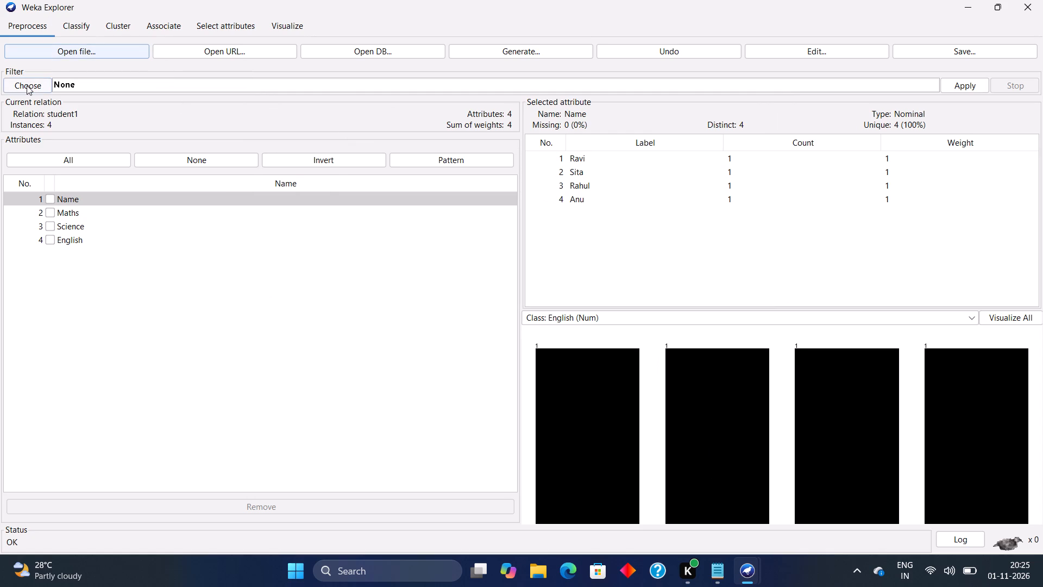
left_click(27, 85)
Browse the bayes group of available classifiers for the student1 dataset, and return to preprocessing.
left_click(73, 21)
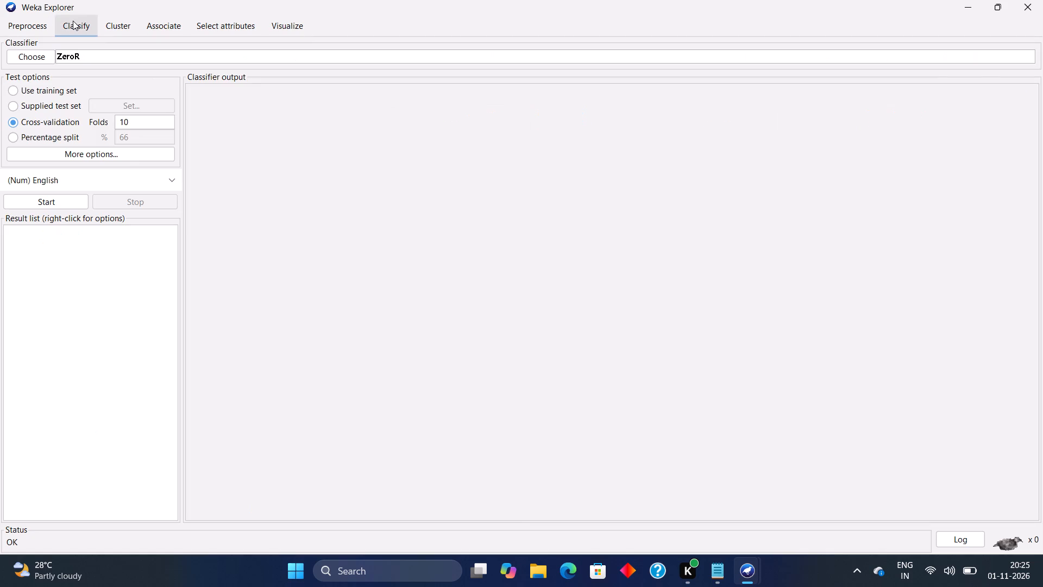
left_click(51, 57)
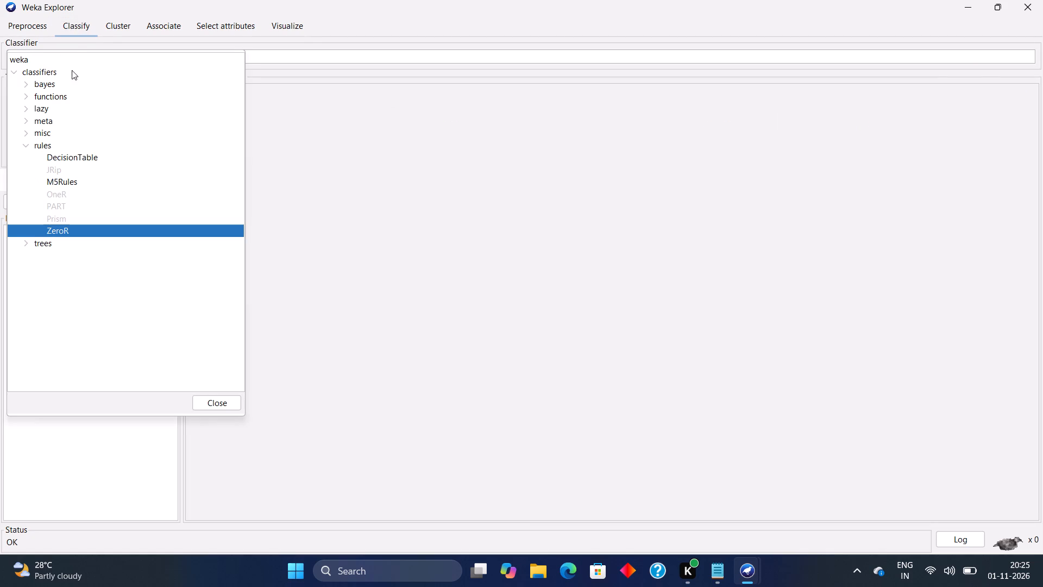
left_click(26, 85)
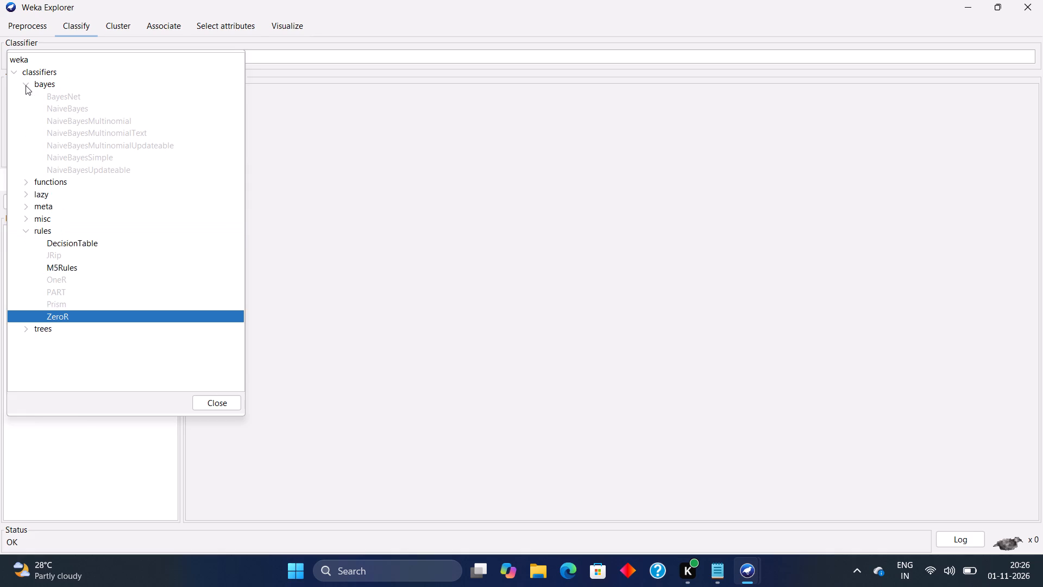
left_click(26, 85)
left_click(21, 33)
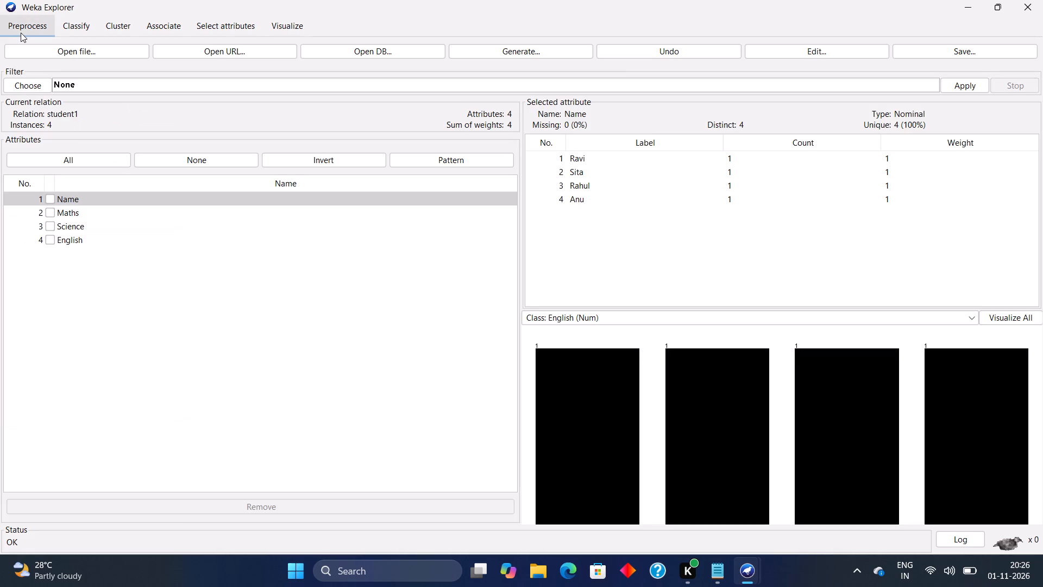
left_click(962, 83)
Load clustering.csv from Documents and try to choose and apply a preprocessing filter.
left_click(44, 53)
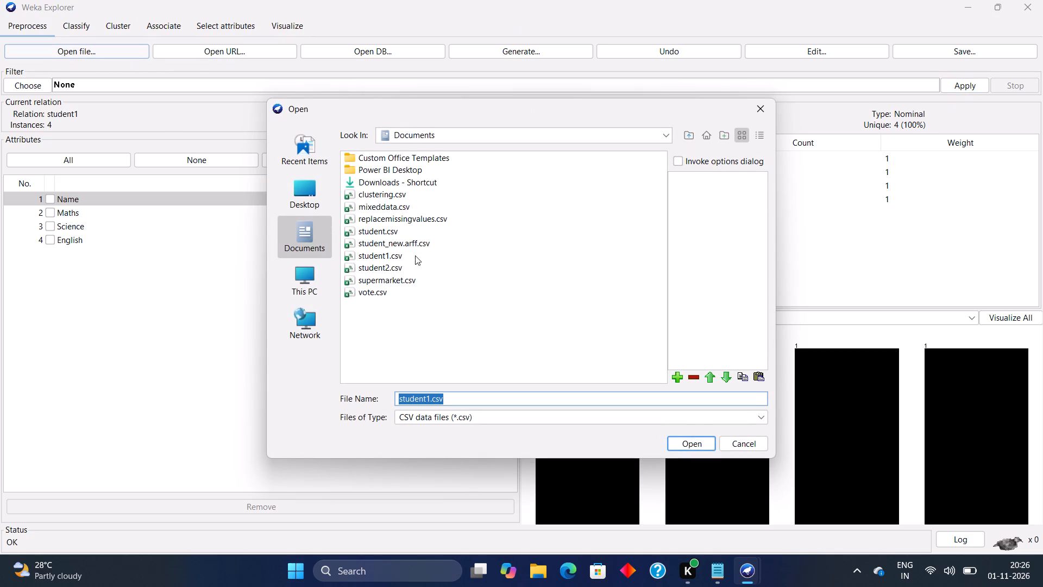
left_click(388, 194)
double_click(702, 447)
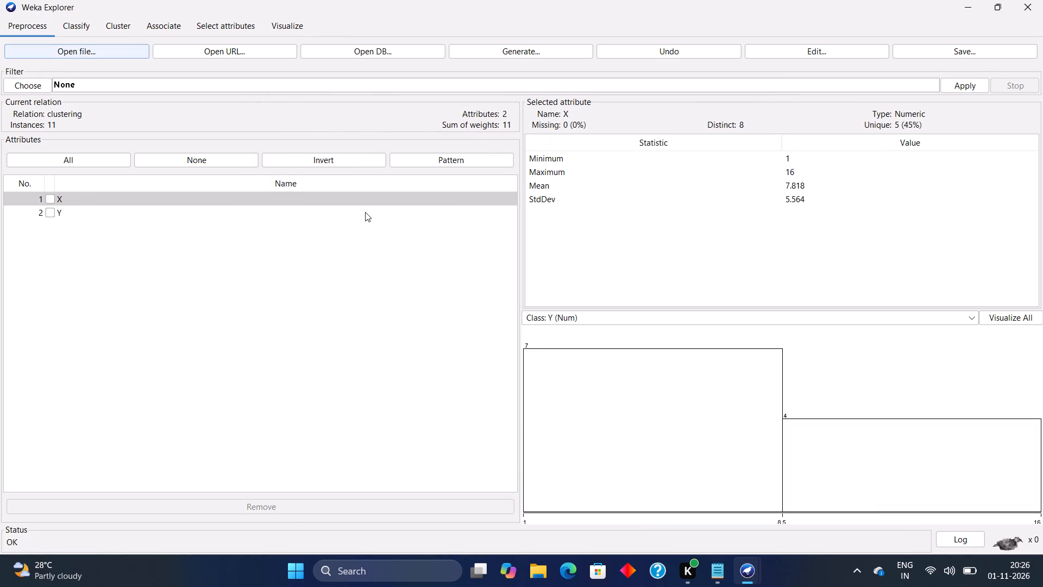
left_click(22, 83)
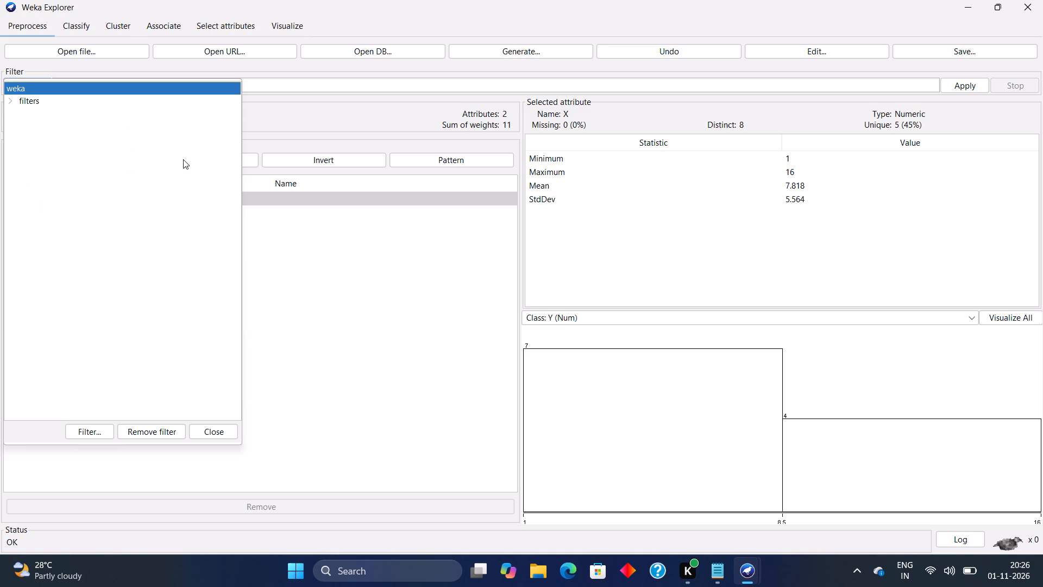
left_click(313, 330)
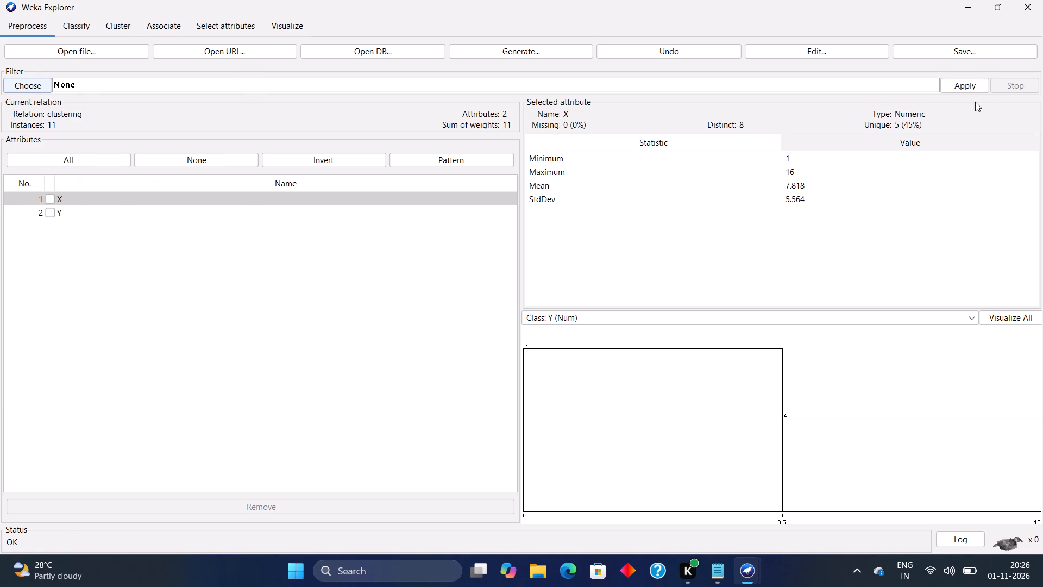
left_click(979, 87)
Close the Weka Explorer together with the leftover Filtering Capabilities and replacemissingvalues Viewer windows.
left_click(131, 22)
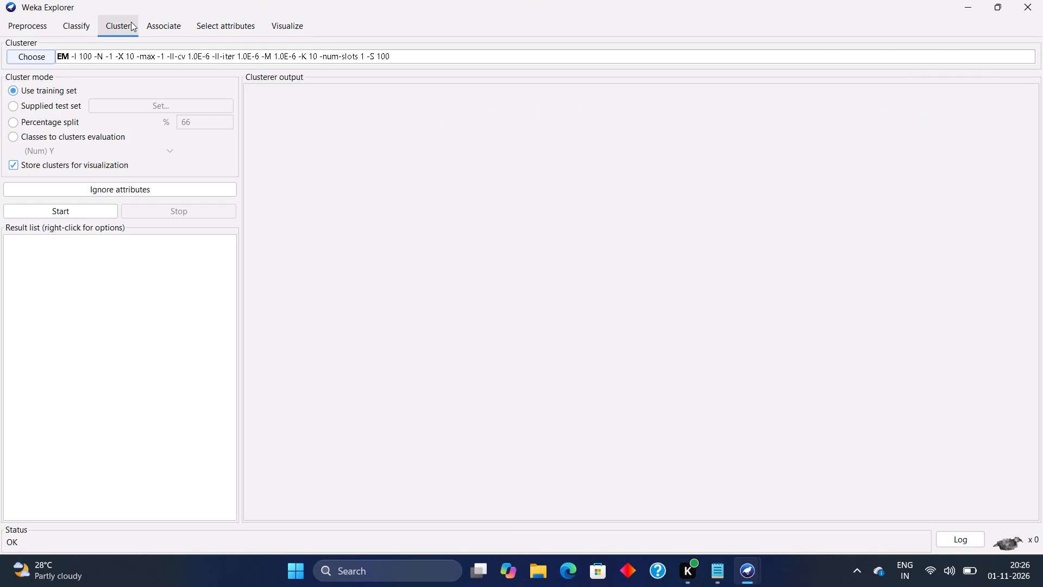
left_click(1017, 5)
left_click(533, 300)
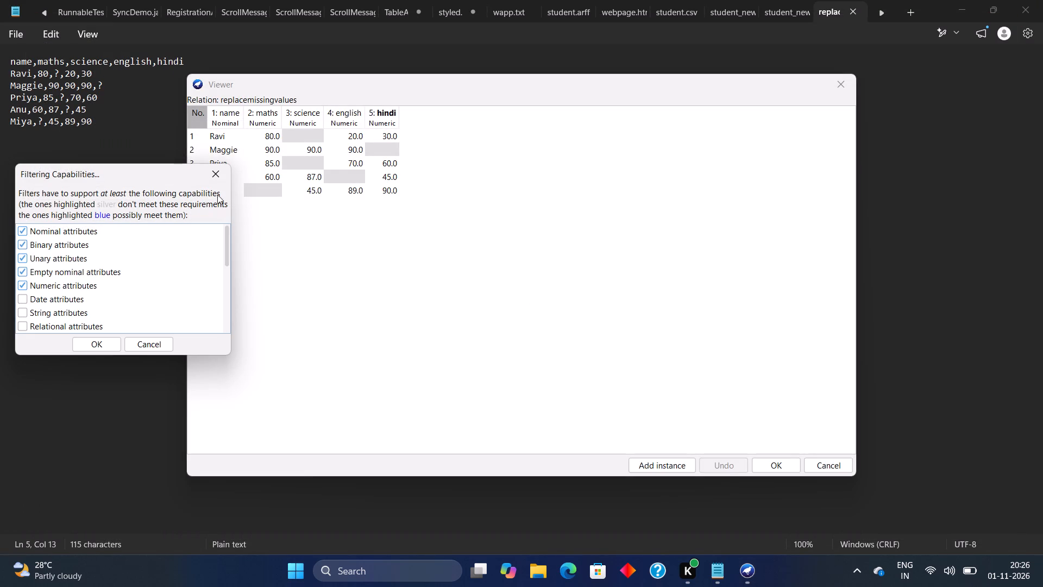
left_click(210, 181)
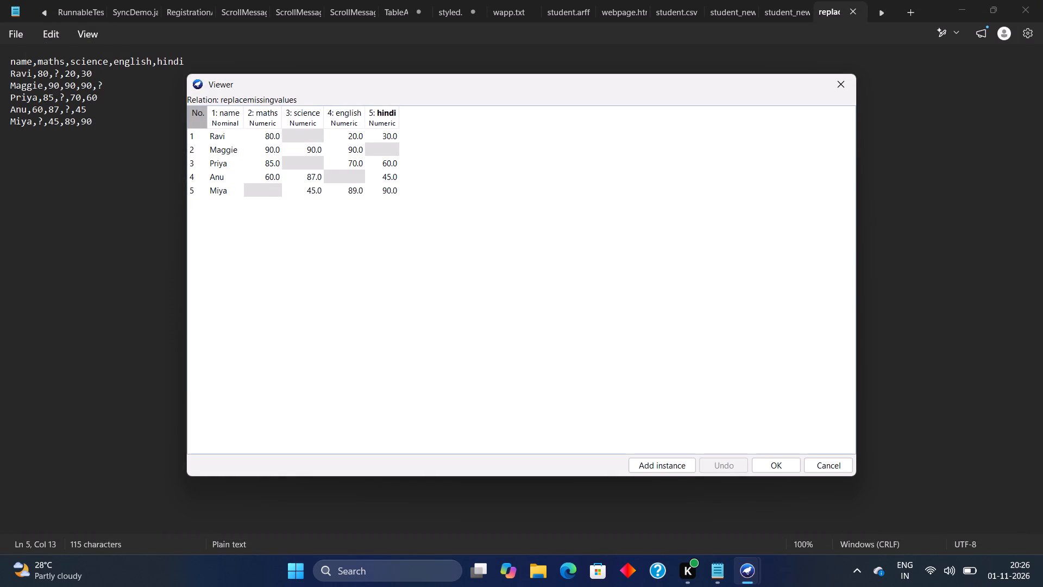
left_click(846, 80)
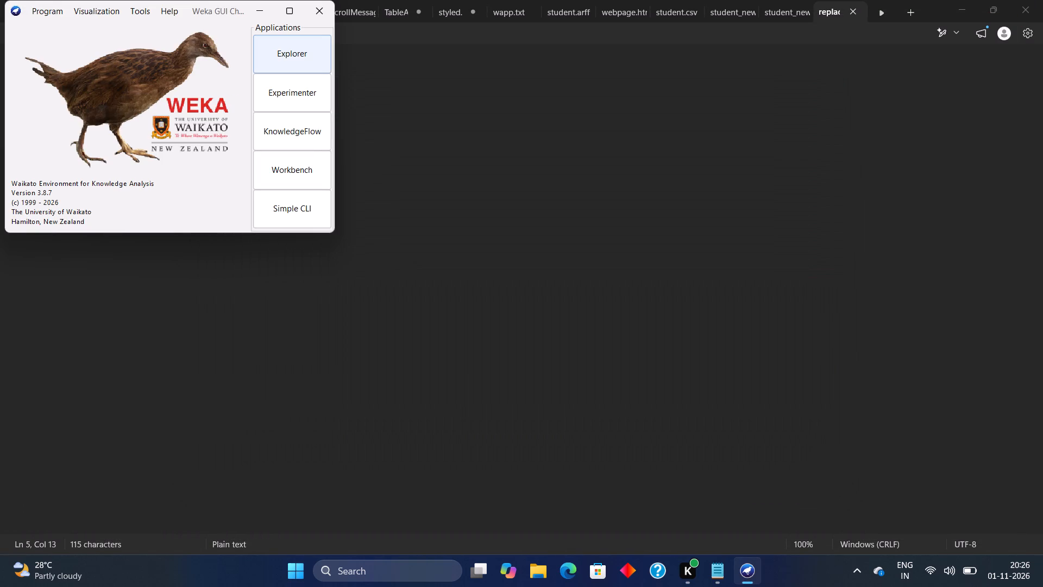
Start a new Explorer from the Weka GUI Chooser and load student.arff from Documents.
left_click(285, 50)
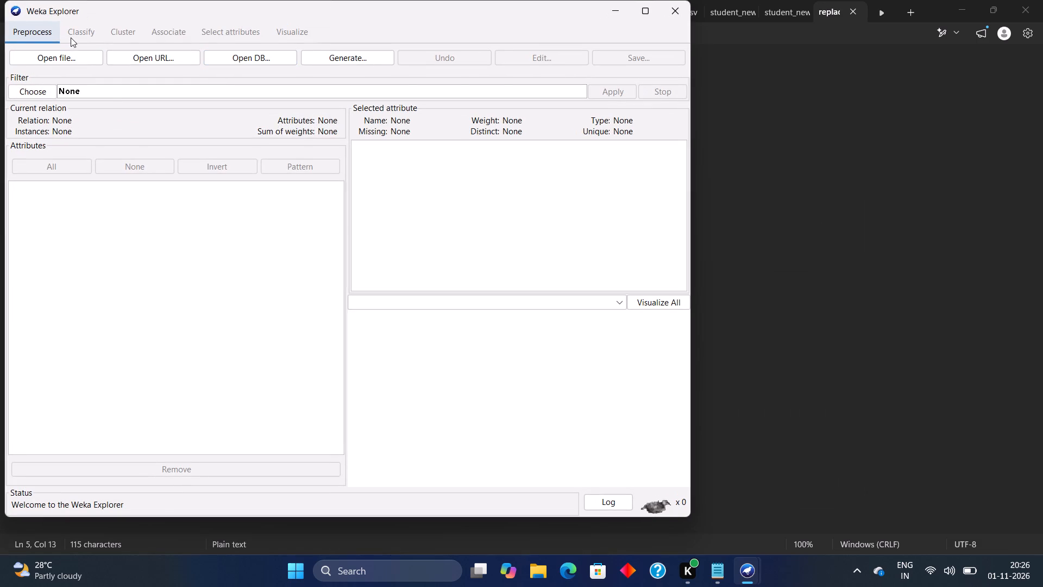
left_click(53, 54)
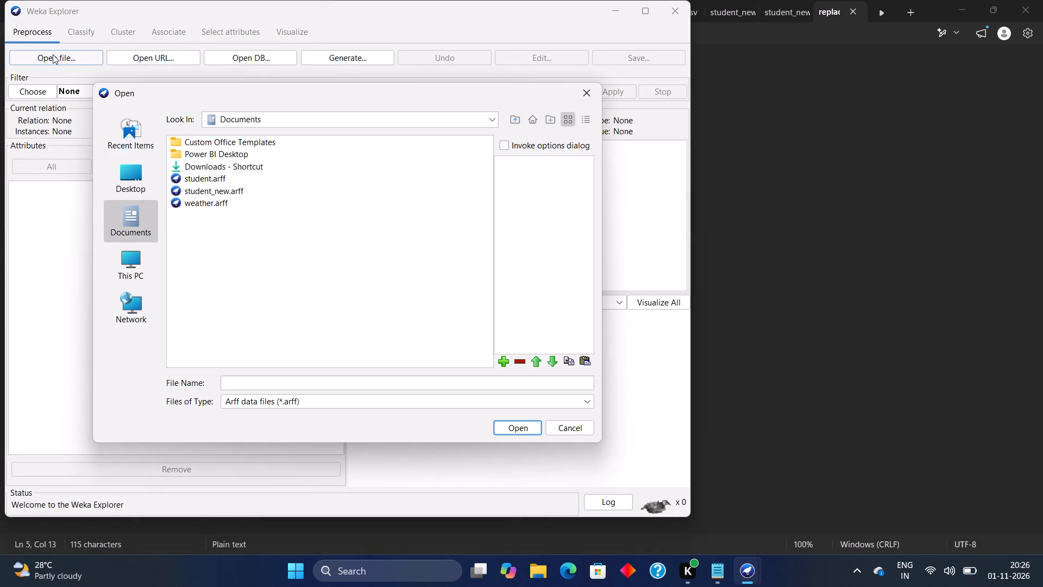
left_click(223, 182)
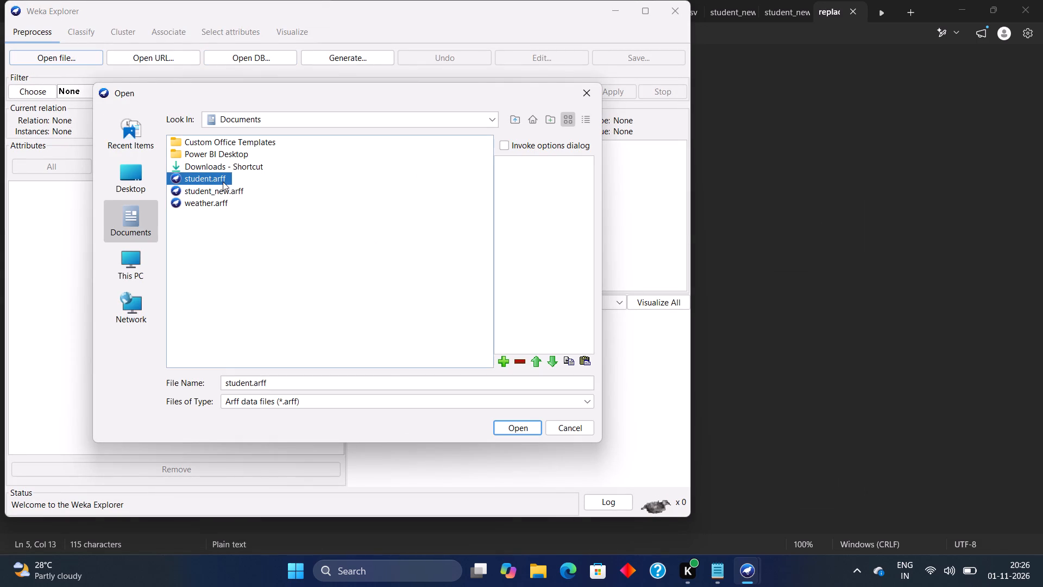
left_click(508, 430)
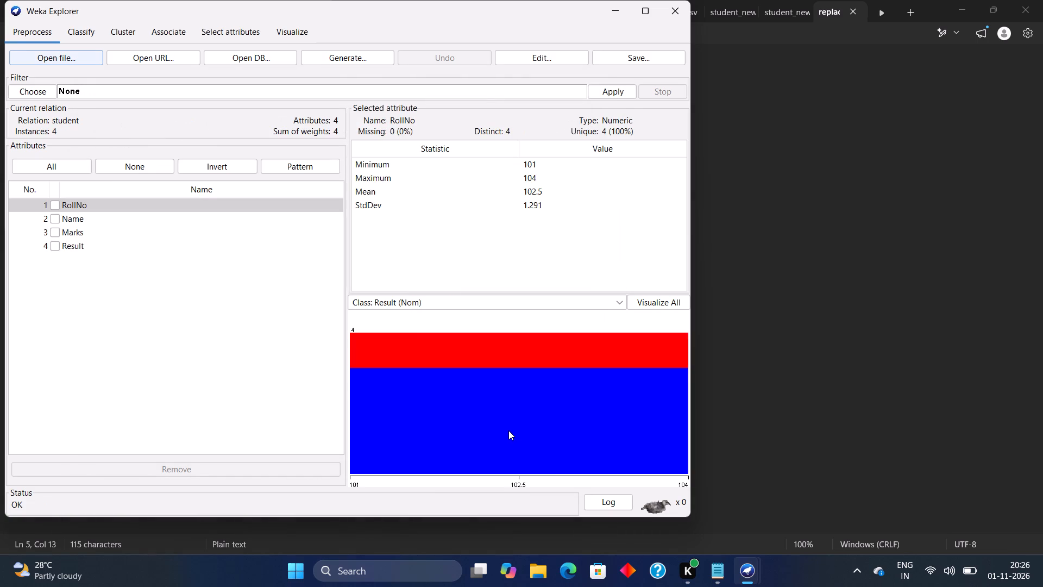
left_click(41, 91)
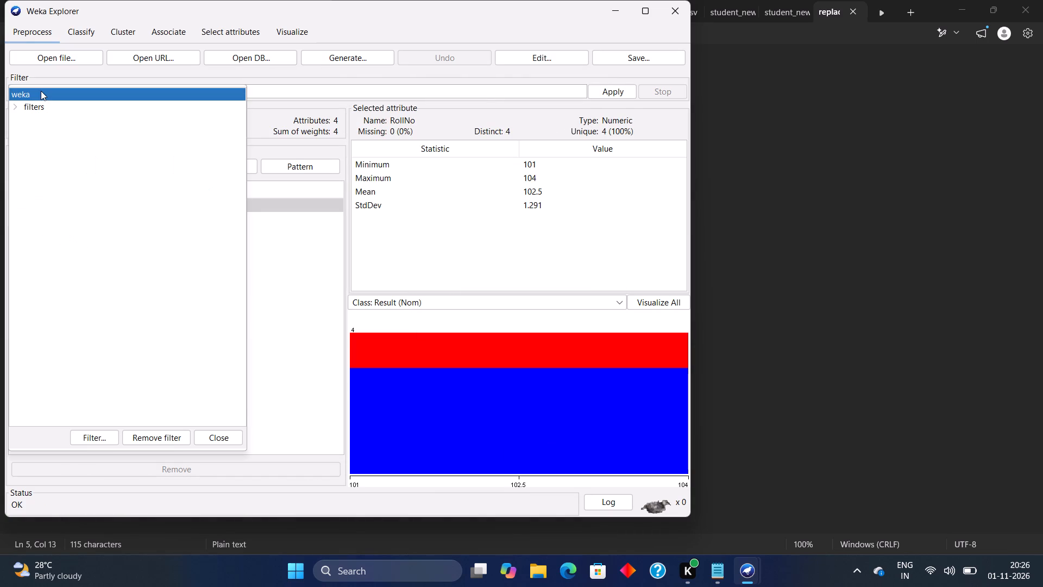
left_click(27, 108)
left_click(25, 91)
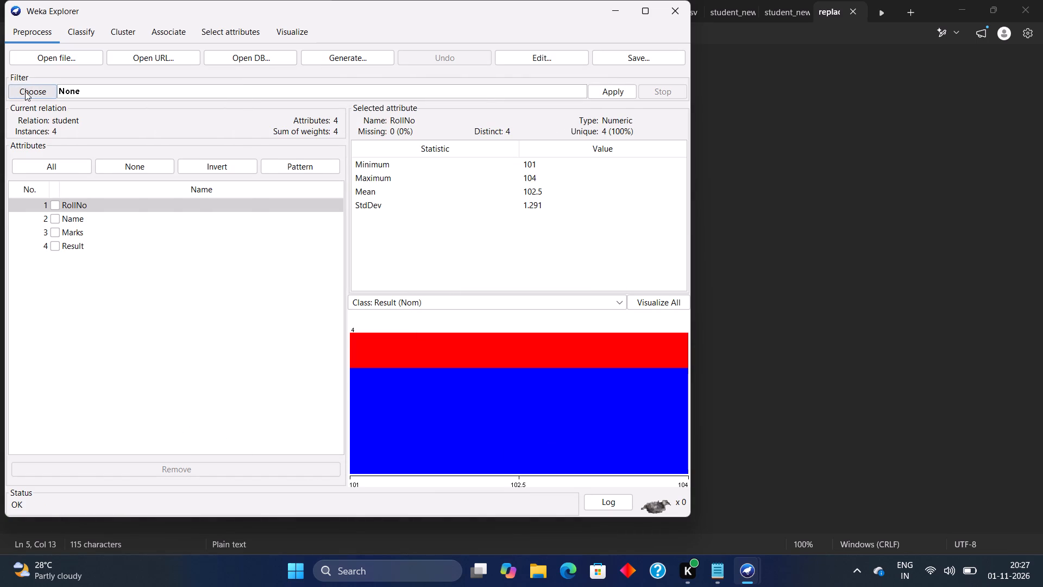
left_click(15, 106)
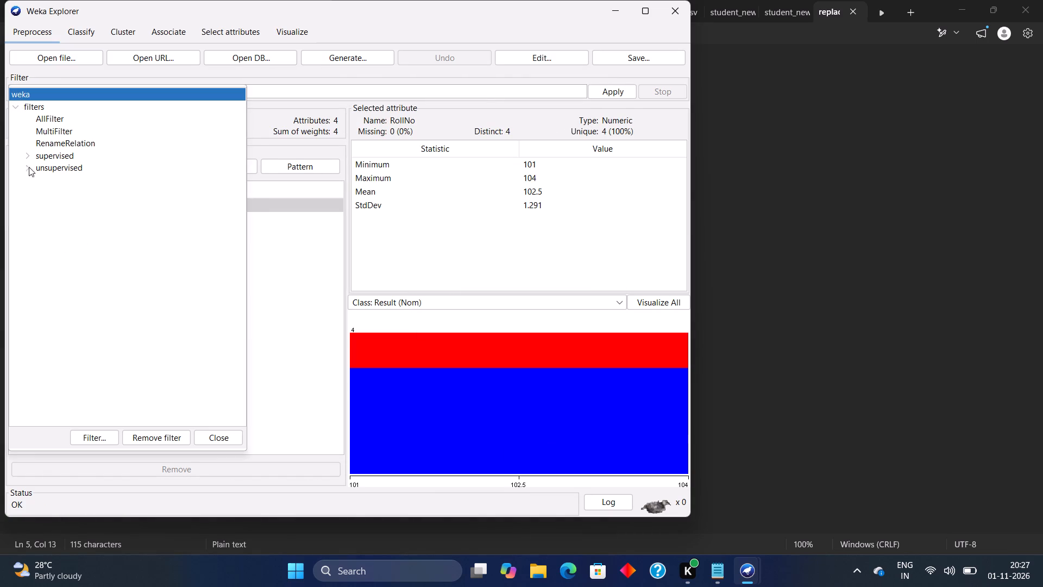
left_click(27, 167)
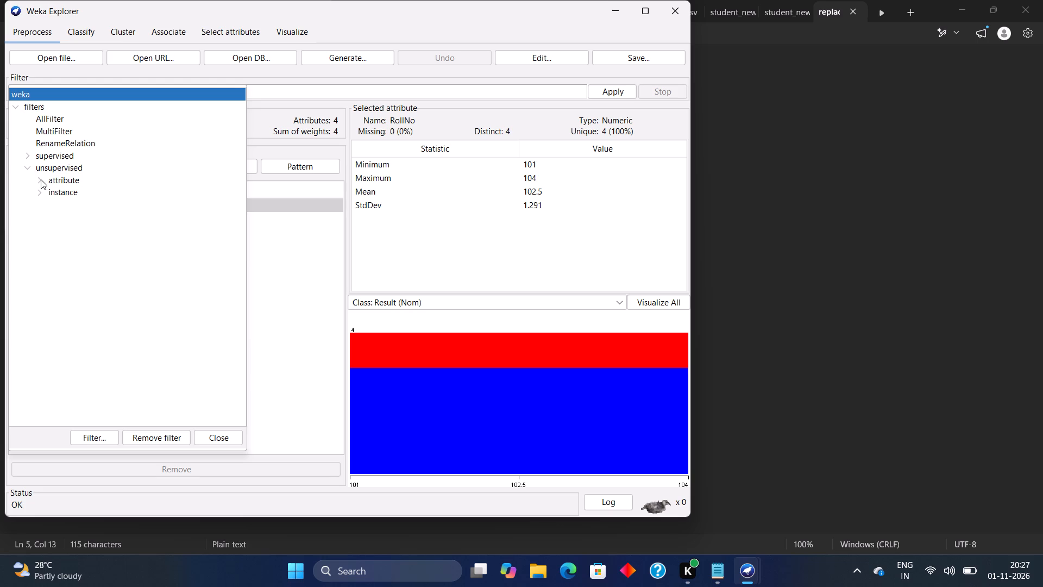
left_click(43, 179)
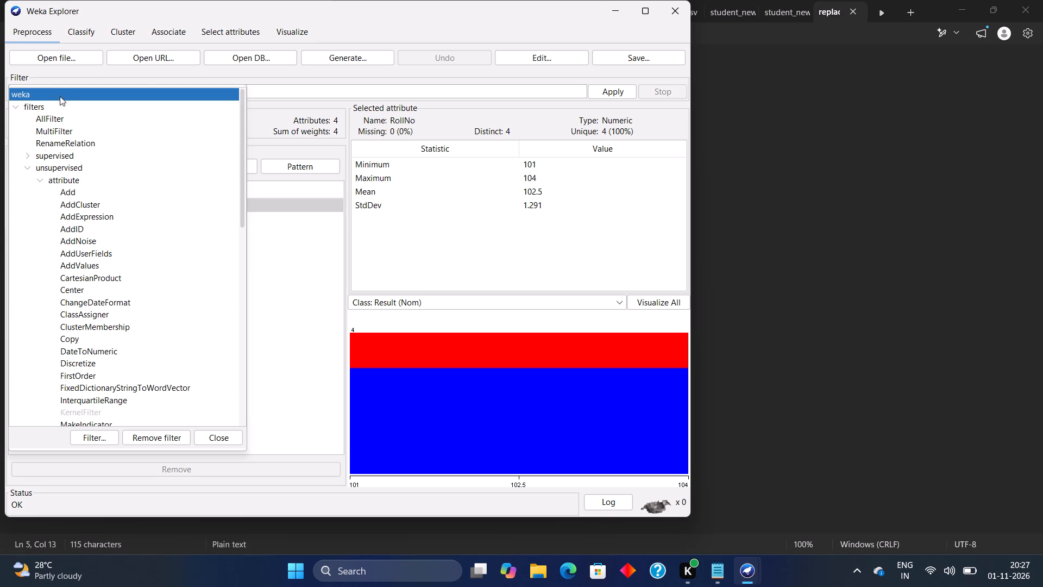
Load replacemissingvalues.csv from Documents, with the file type set to CSV data files.
left_click(60, 56)
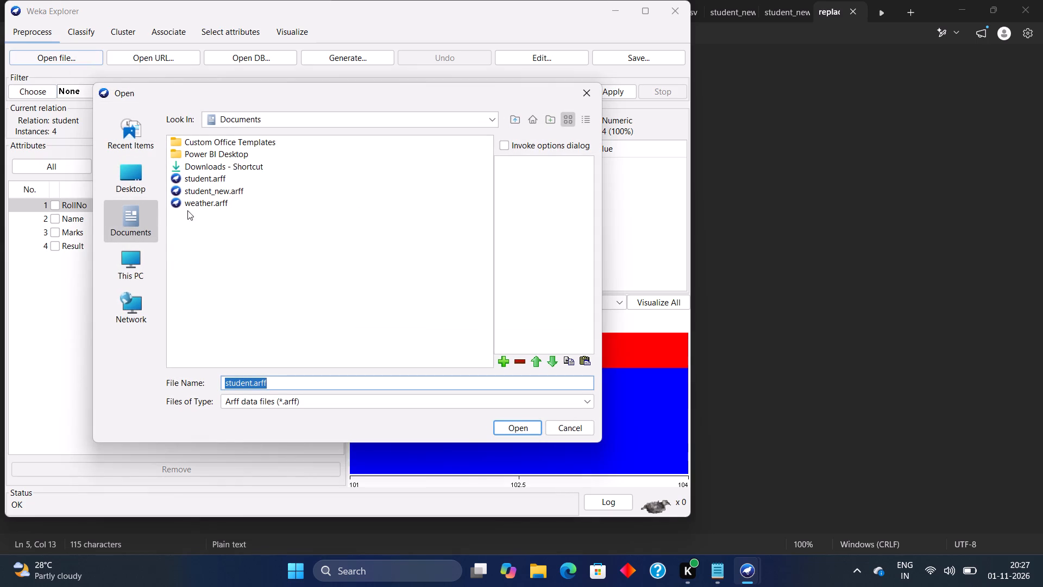
left_click(250, 407)
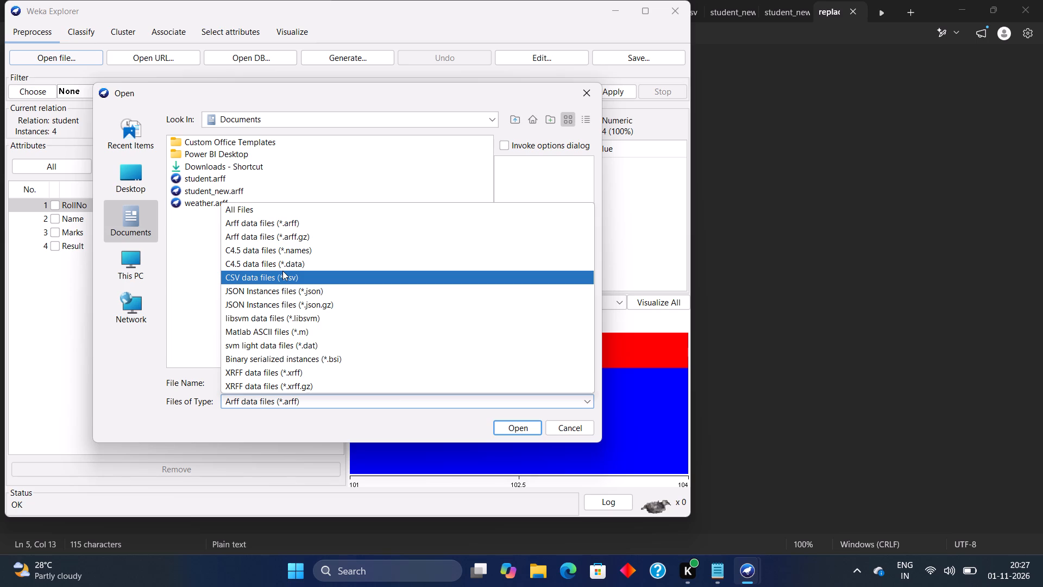
left_click(319, 276)
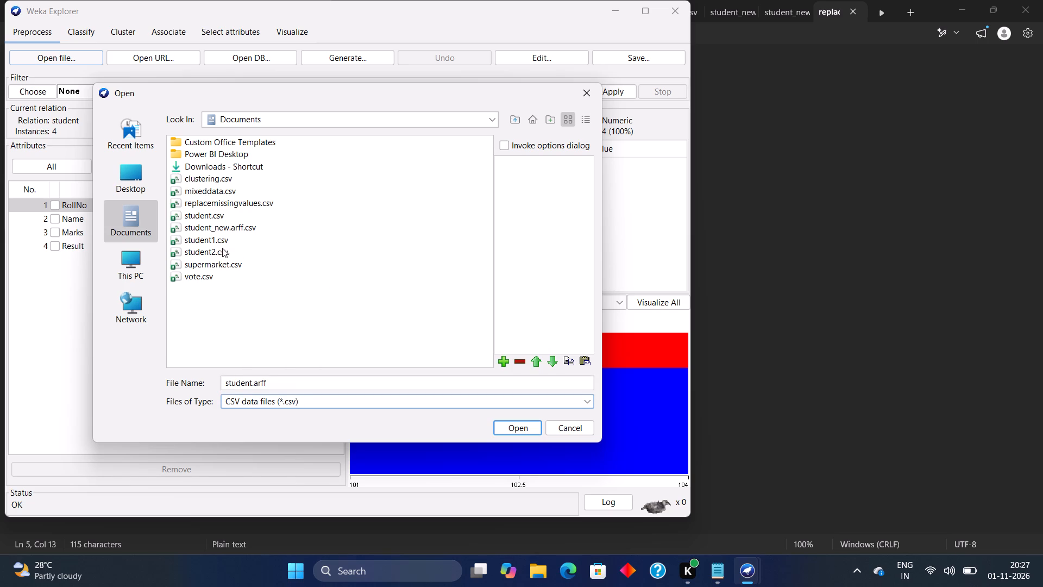
left_click(227, 202)
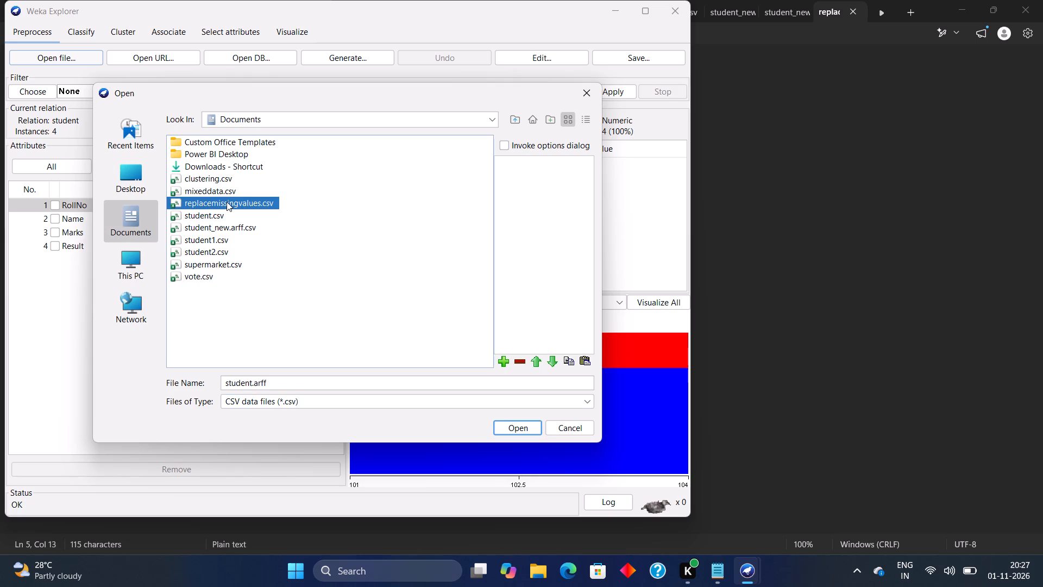
left_click(527, 429)
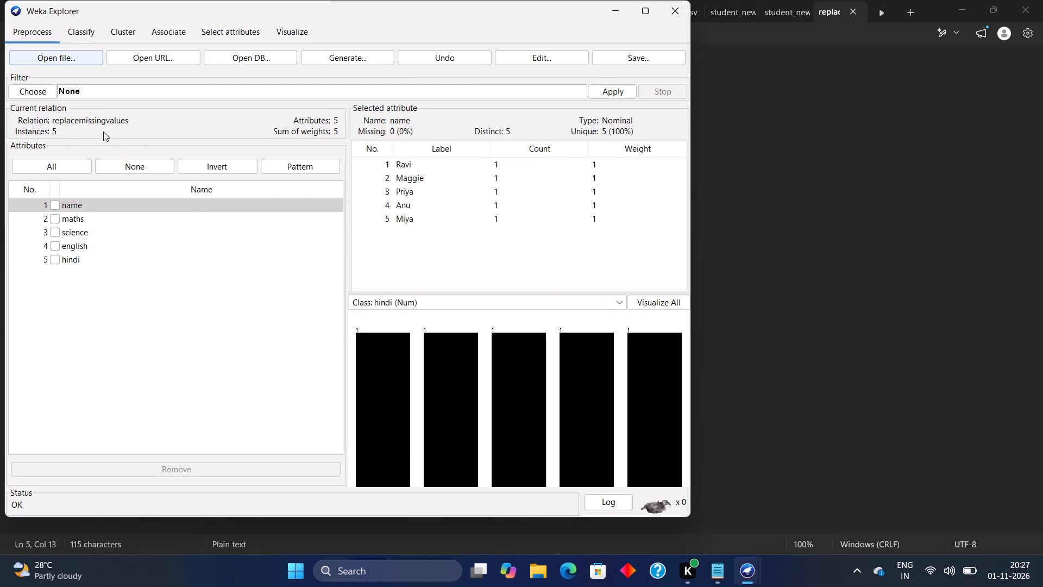
Choose the unsupervised attribute filter ReplaceMissingValues and apply it to the replacemissingvalues dataset.
left_click(43, 87)
left_click(12, 105)
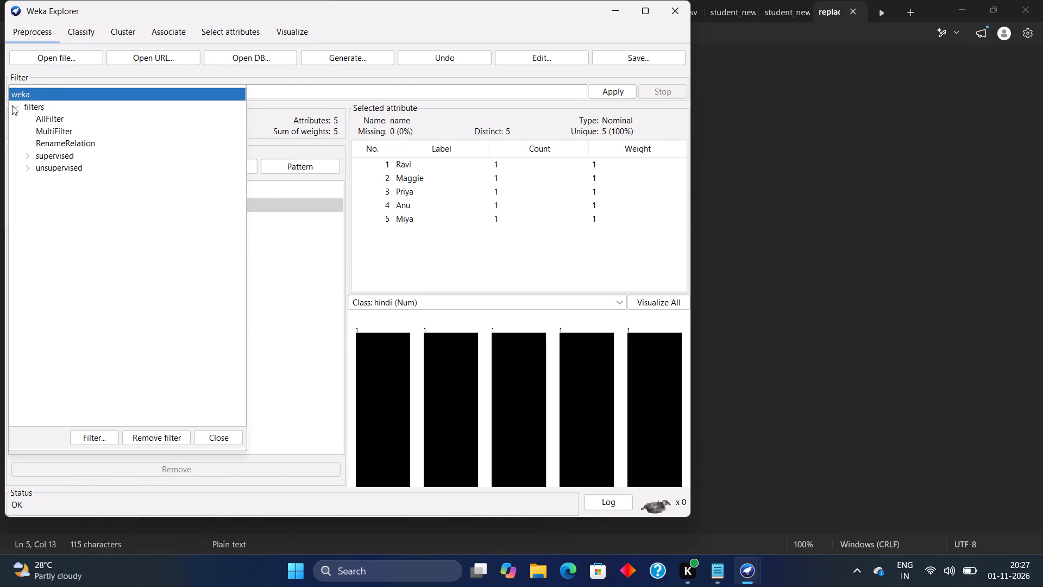
left_click(26, 166)
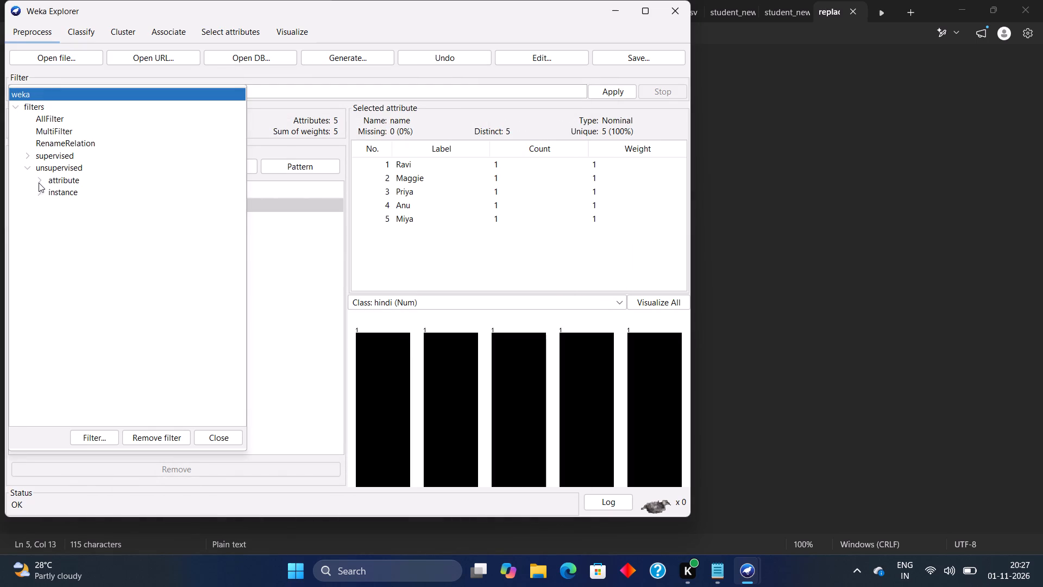
left_click(40, 183)
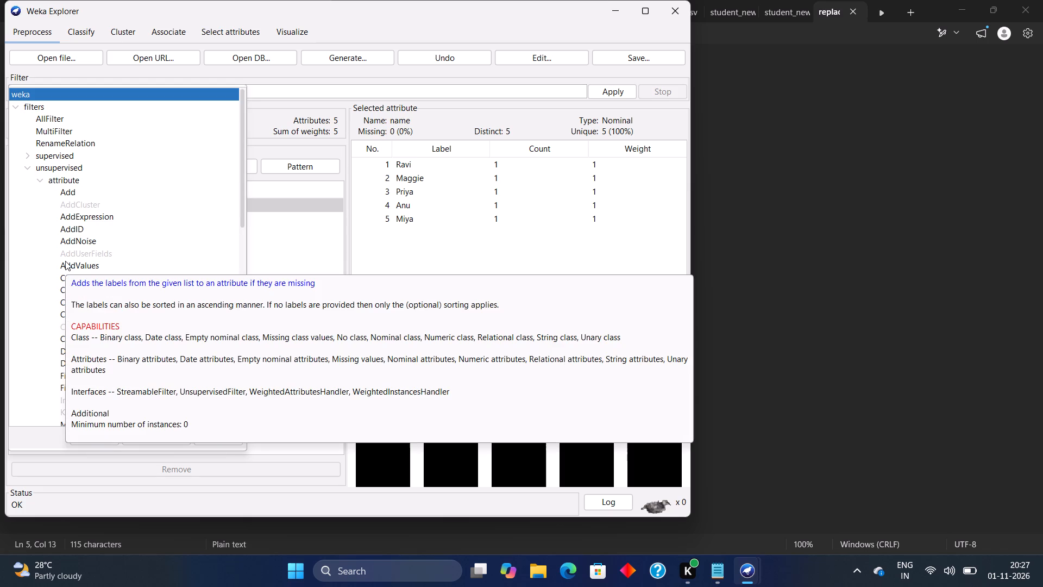
scroll(42, 265, "down", 1)
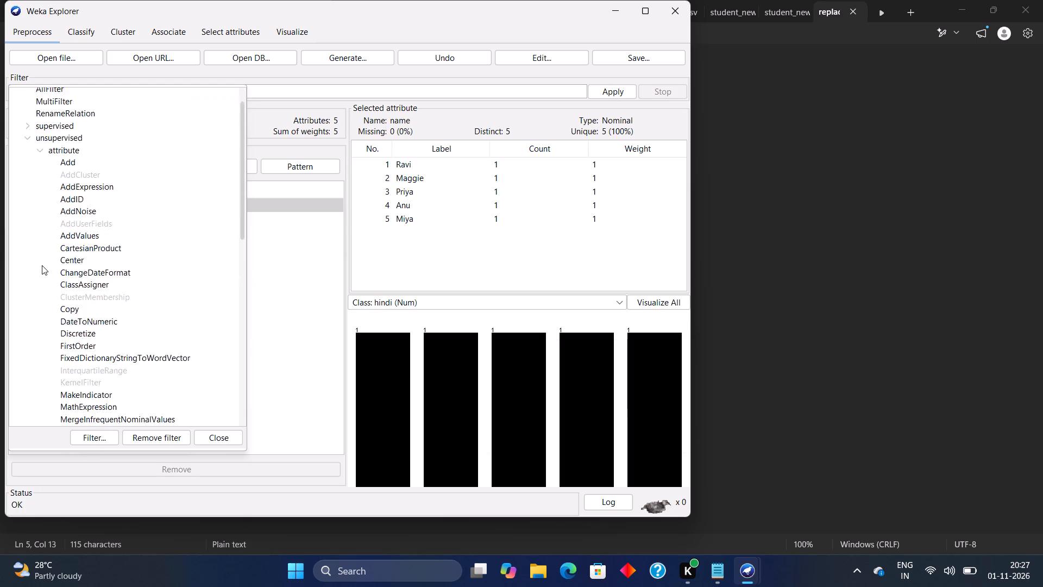
scroll(42, 265, "down", 2)
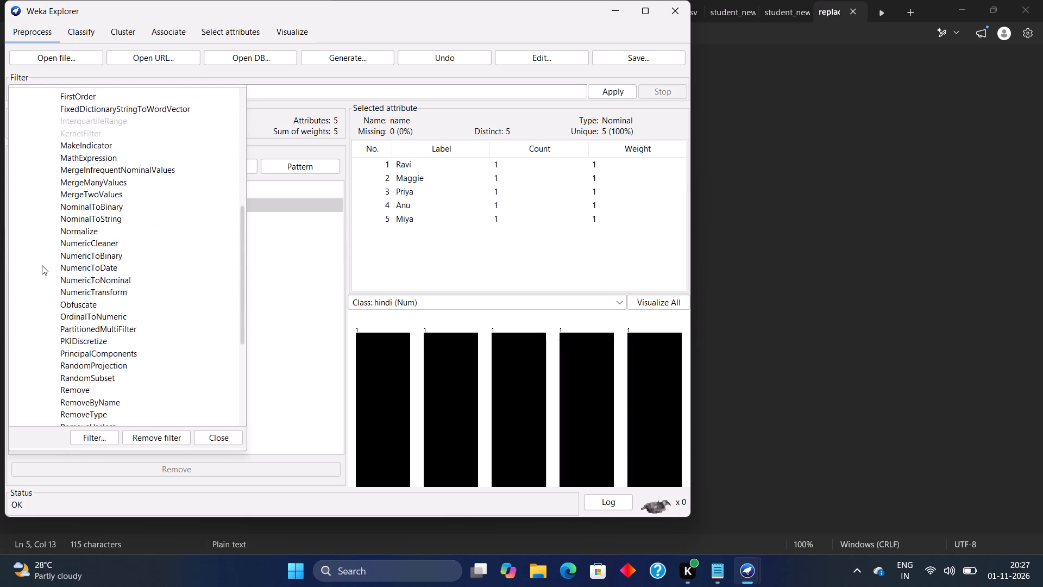
scroll(42, 265, "down", 2)
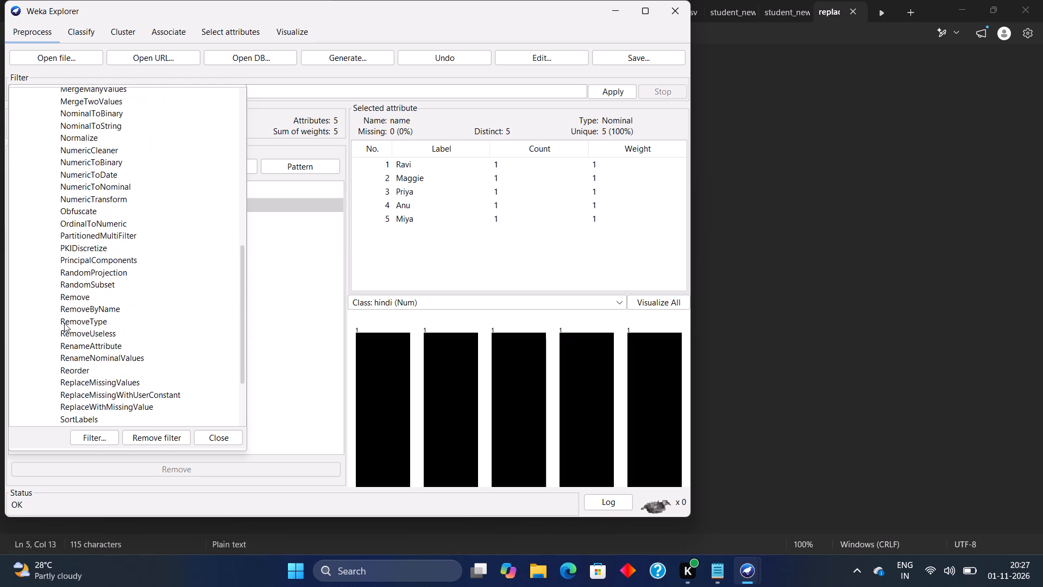
left_click(65, 380)
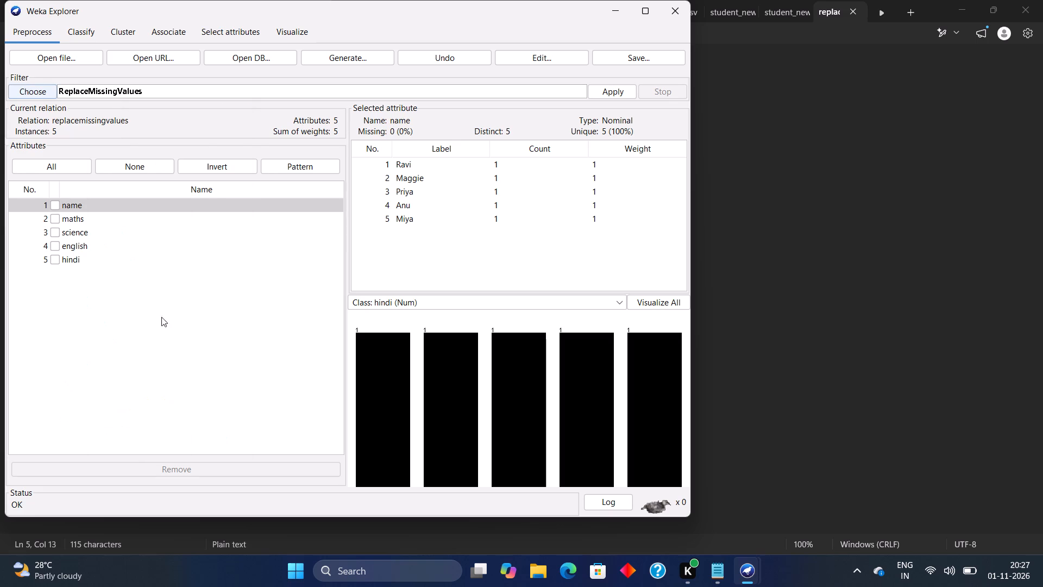
left_click(624, 88)
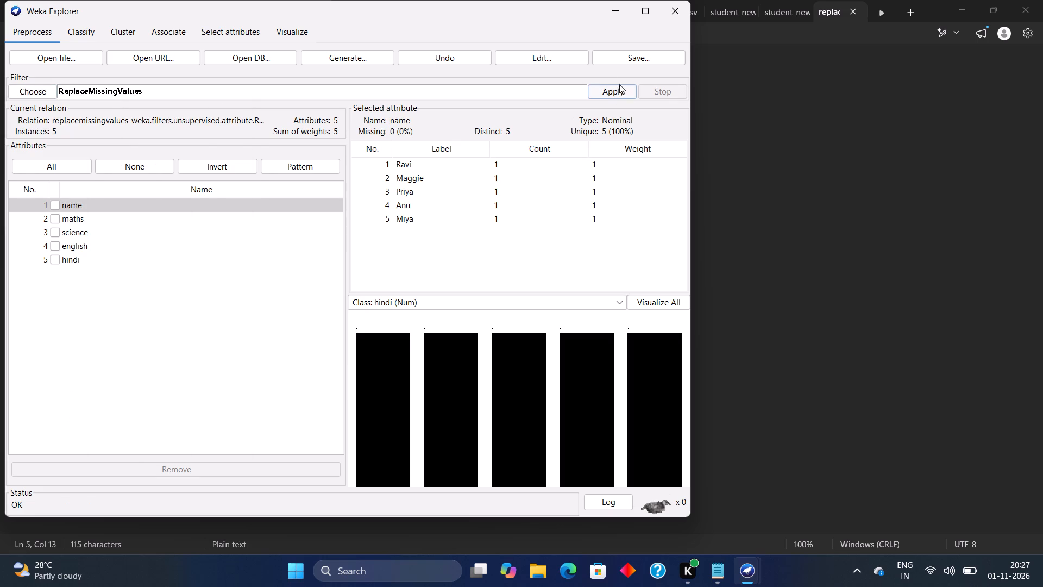
Open the filtered dataset in the data Viewer to examine the marks in each subject.
left_click(569, 51)
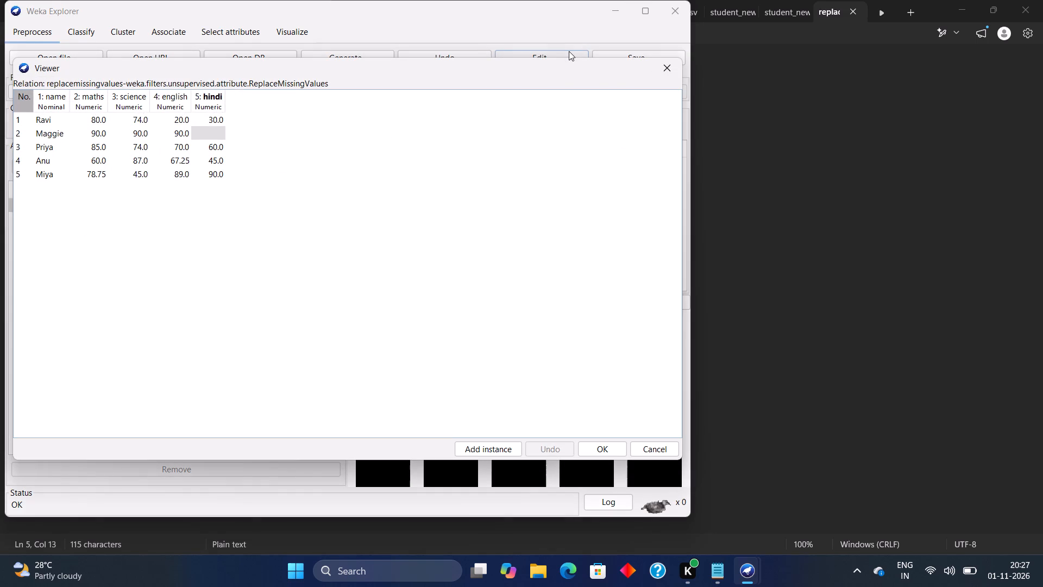
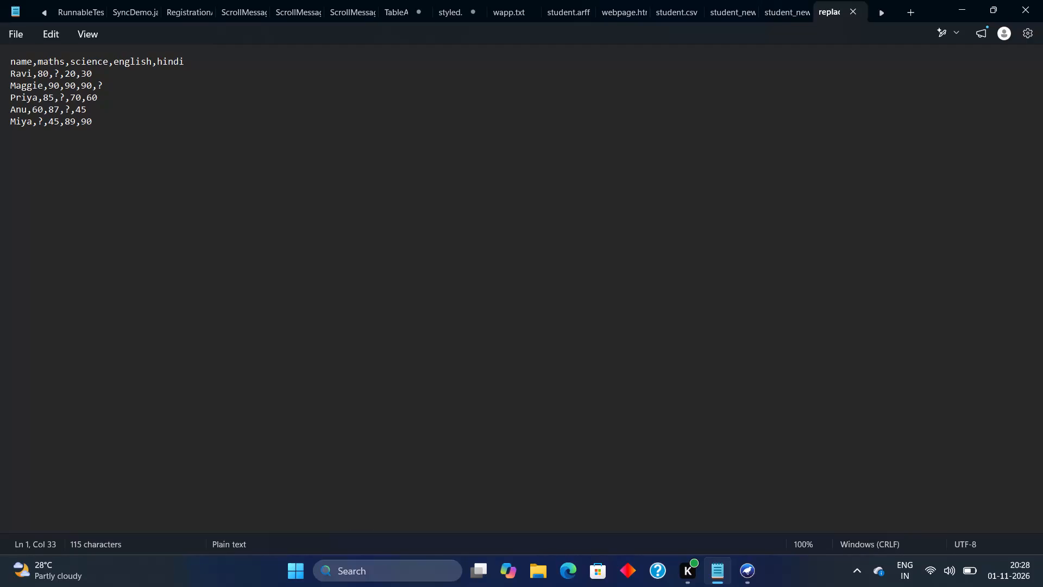
Search the computer for idle and launch IDLE (Python 3.14 64-bit).
left_click(362, 576)
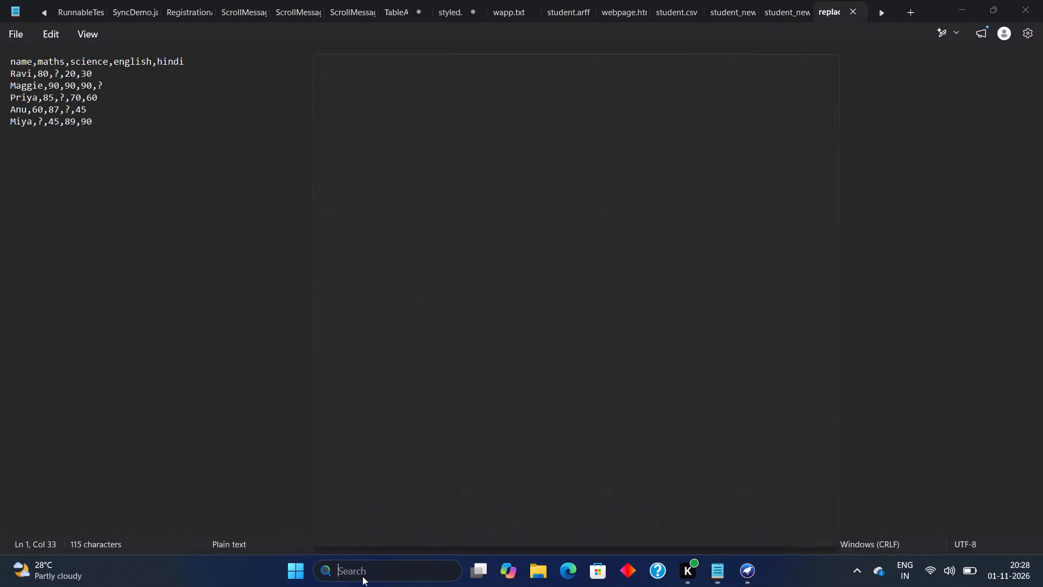
type("id")
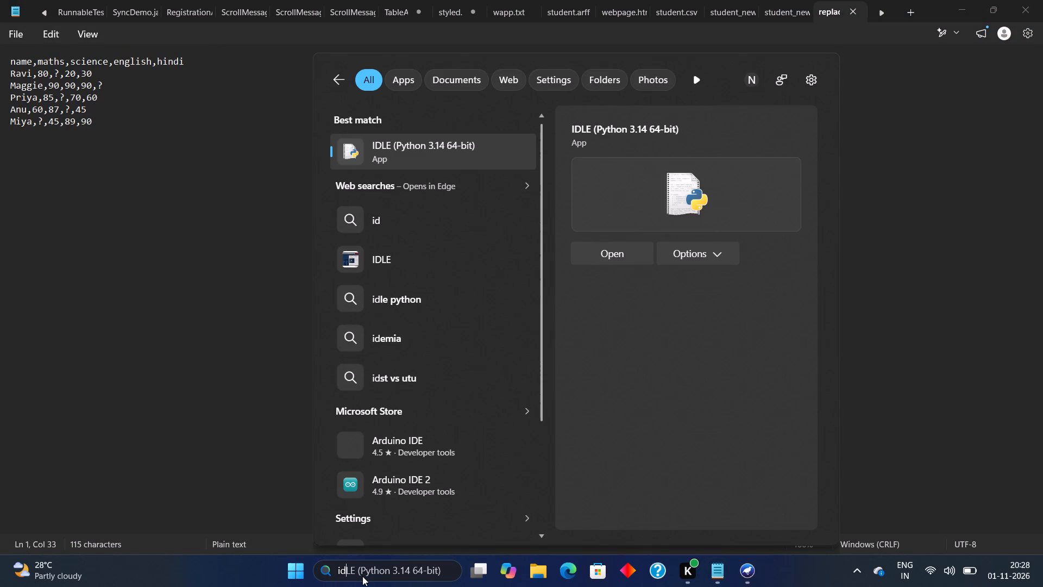
type("le")
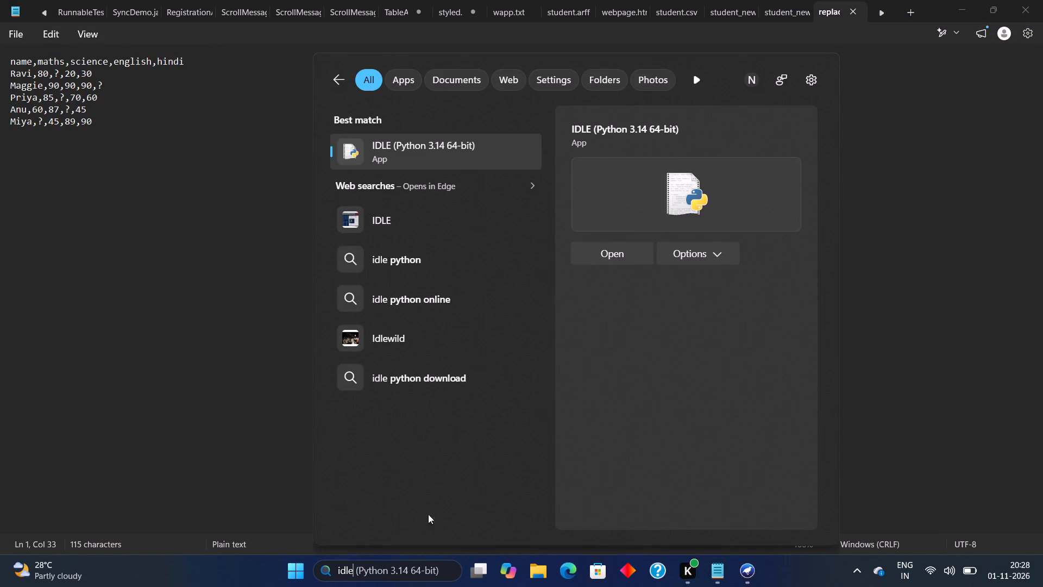
left_click(640, 253)
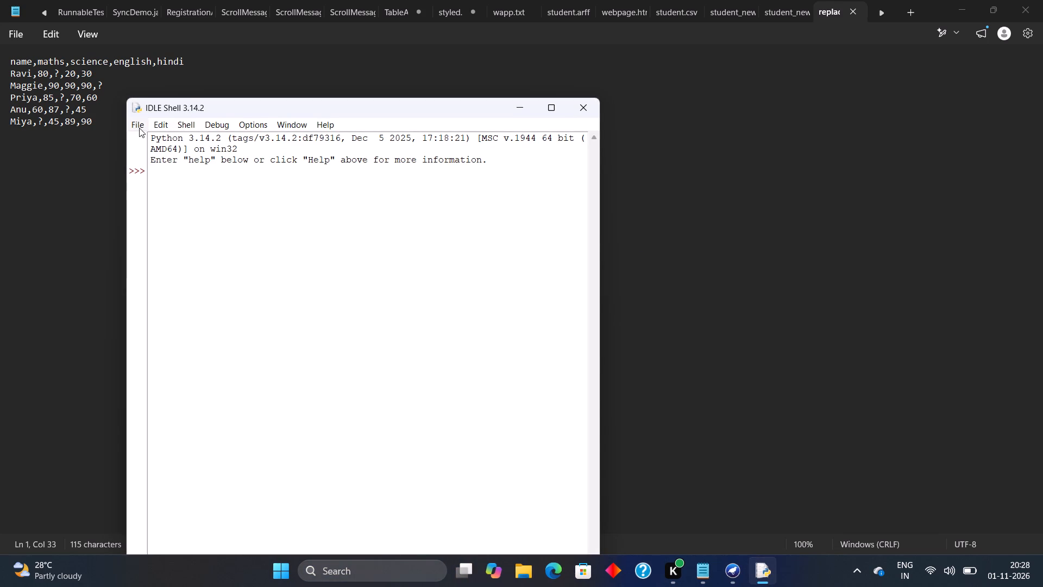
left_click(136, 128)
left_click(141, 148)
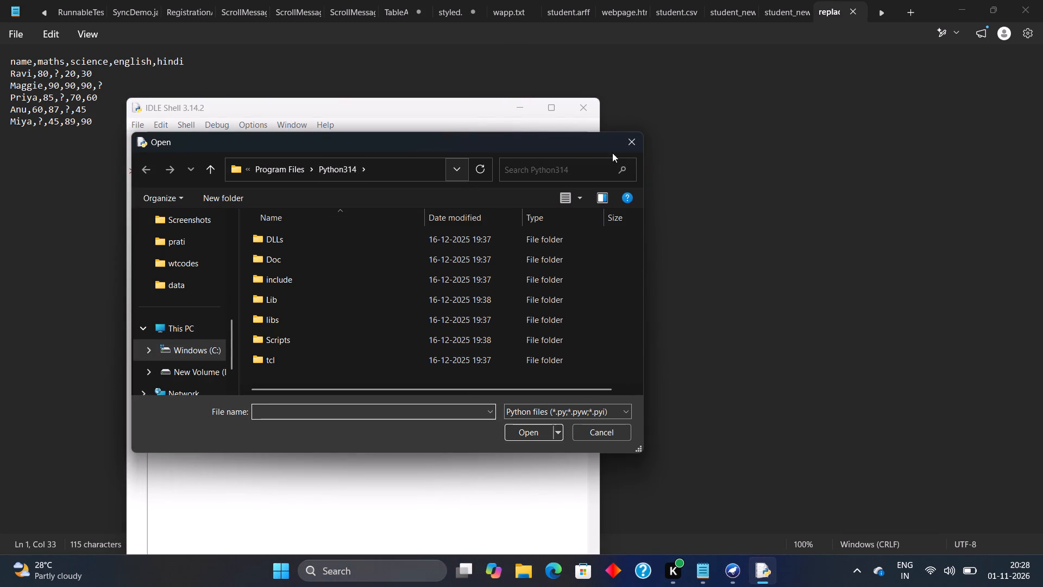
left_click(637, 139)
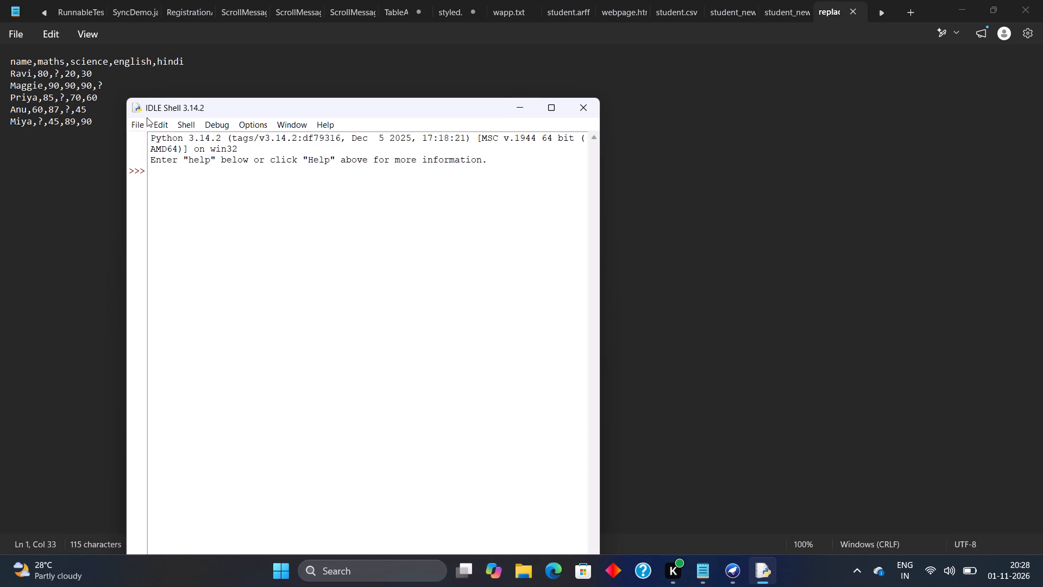
Create a new blank Python file from the IDLE Shell and maximize its editor window.
left_click(147, 120)
left_click(146, 138)
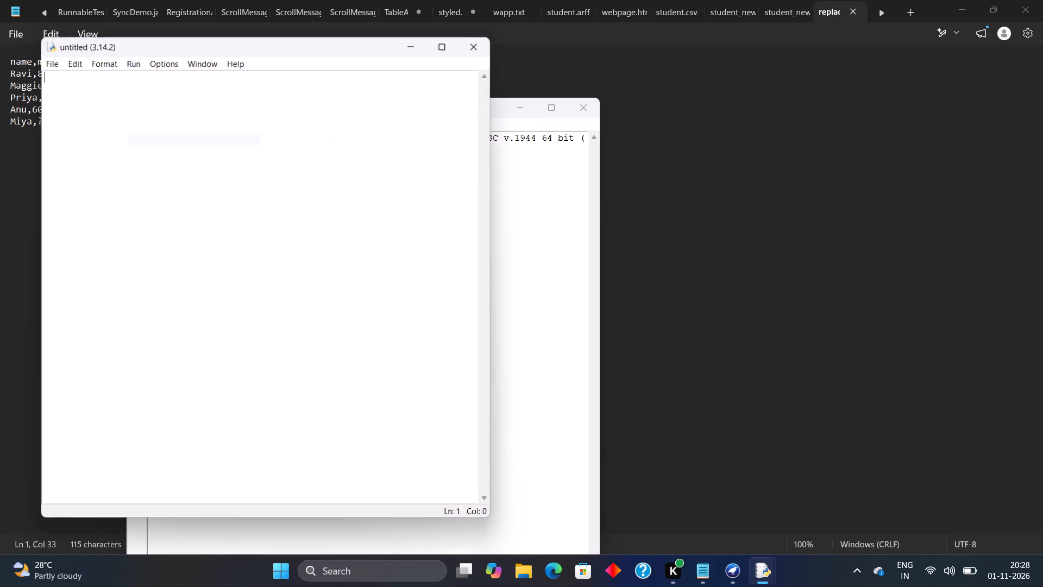
left_click(447, 41)
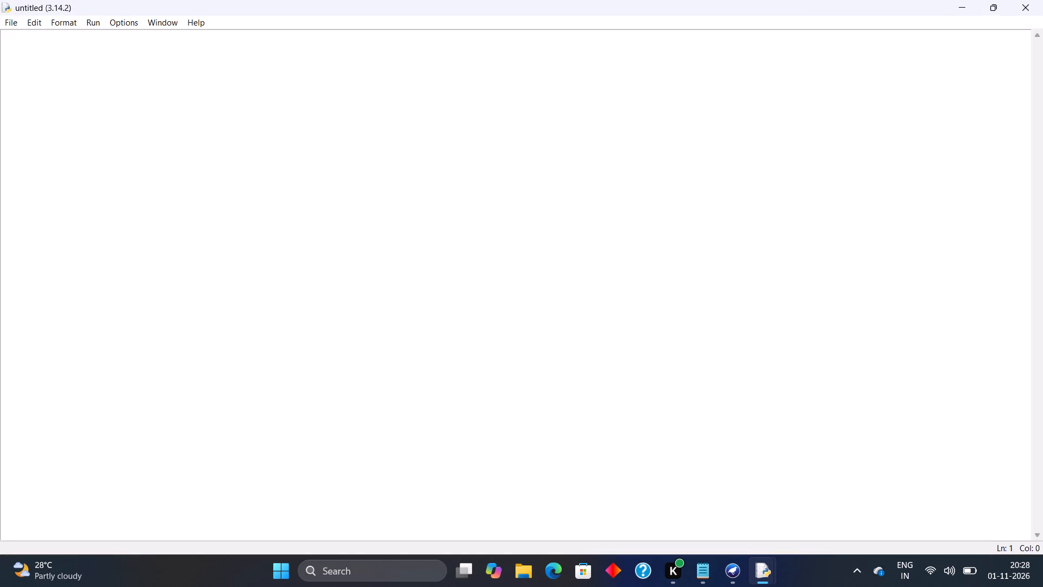